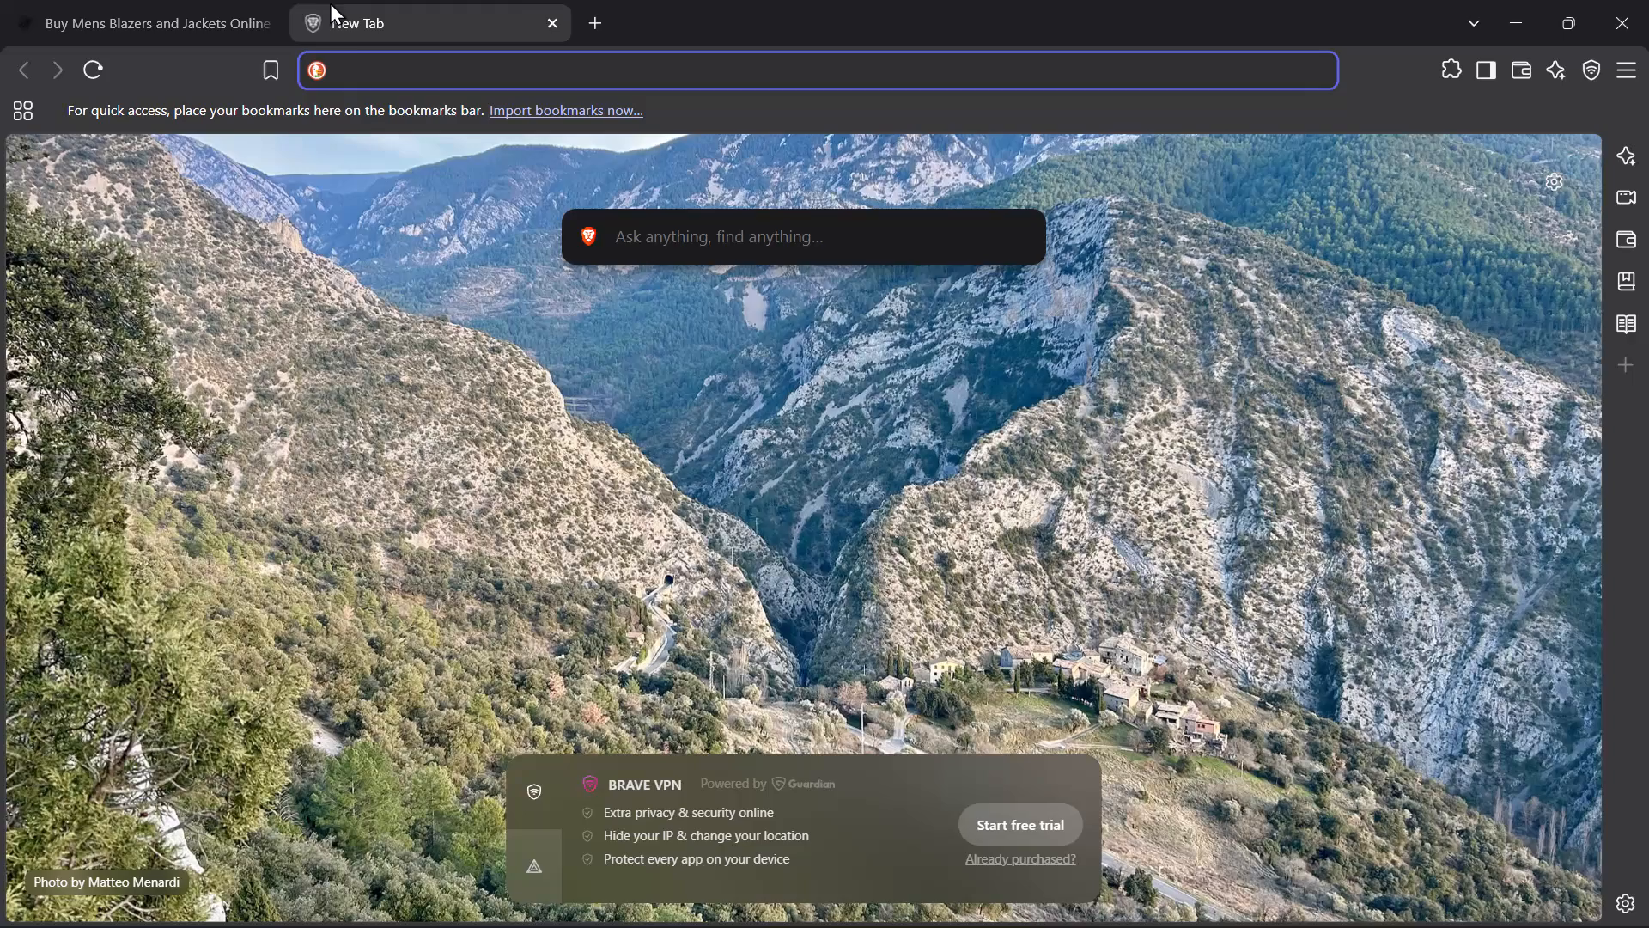
Open YouTube in the empty browser tab.
key(y)
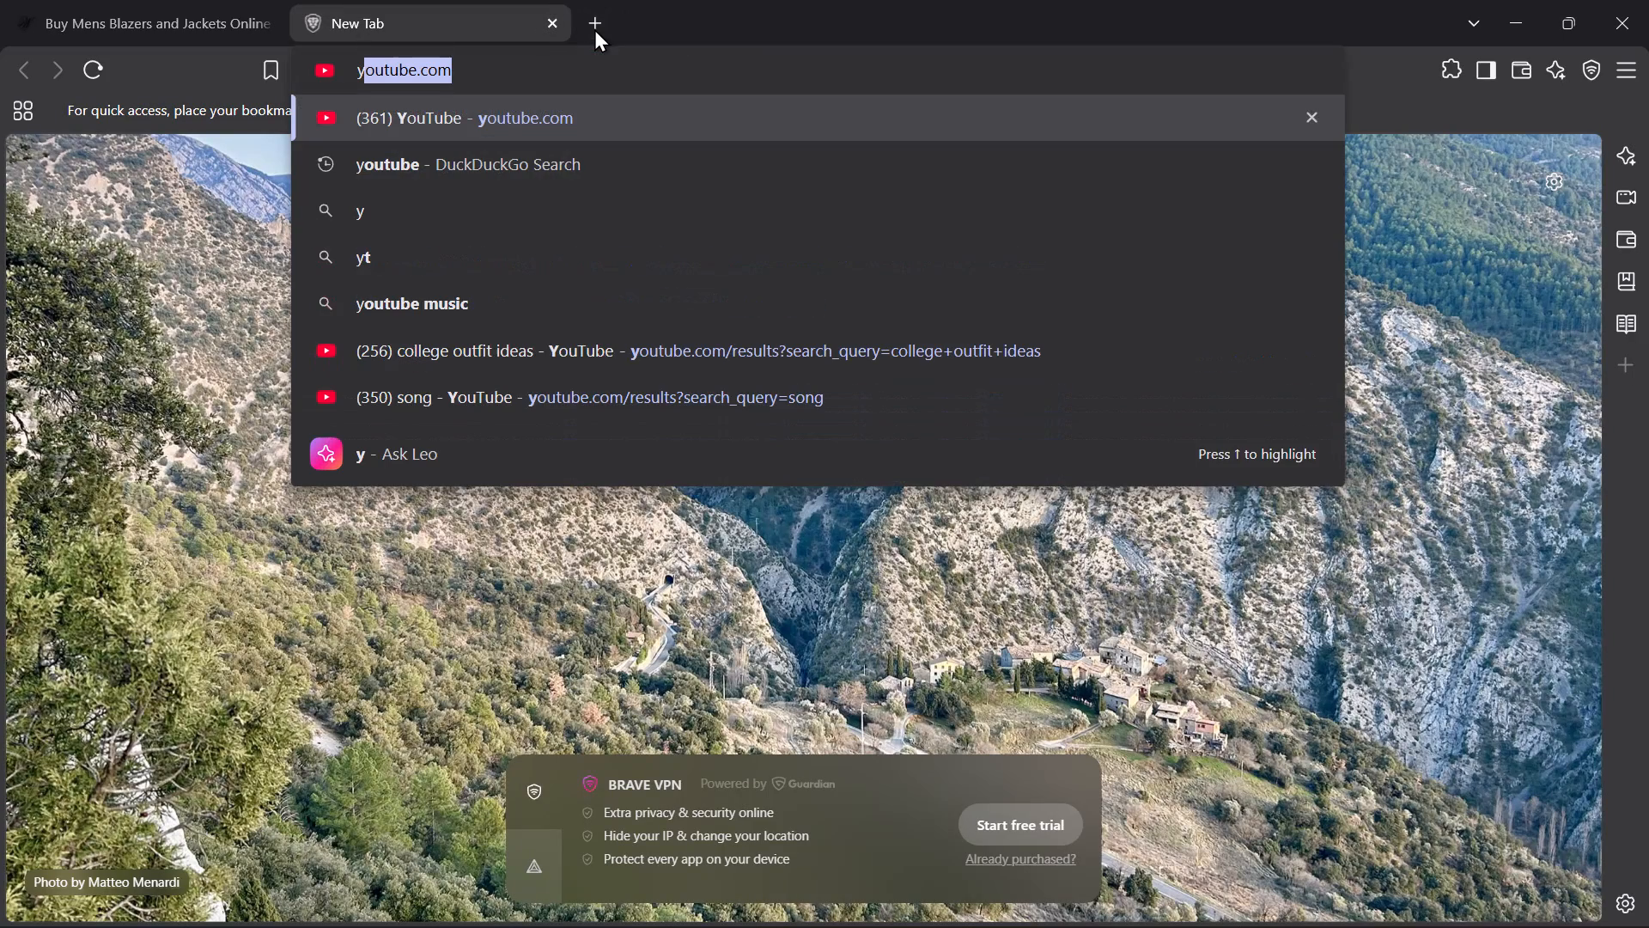
key(Return)
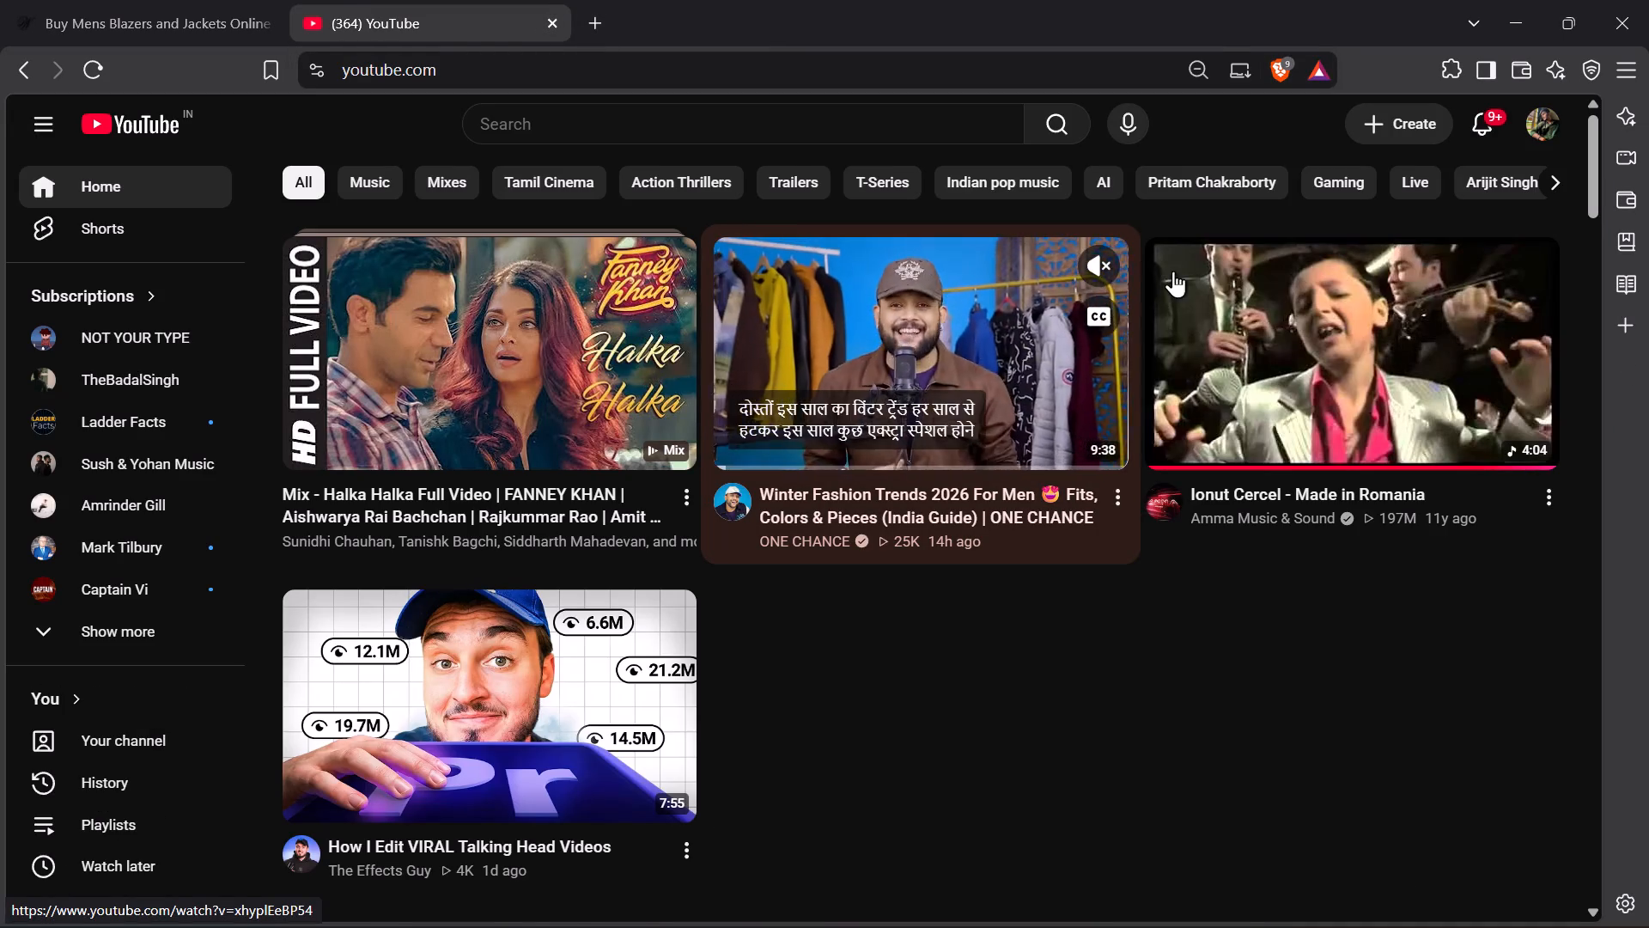
Play the "Ionut Cercel - Made in Romania" video and skip ahead in it.
click(1326, 386)
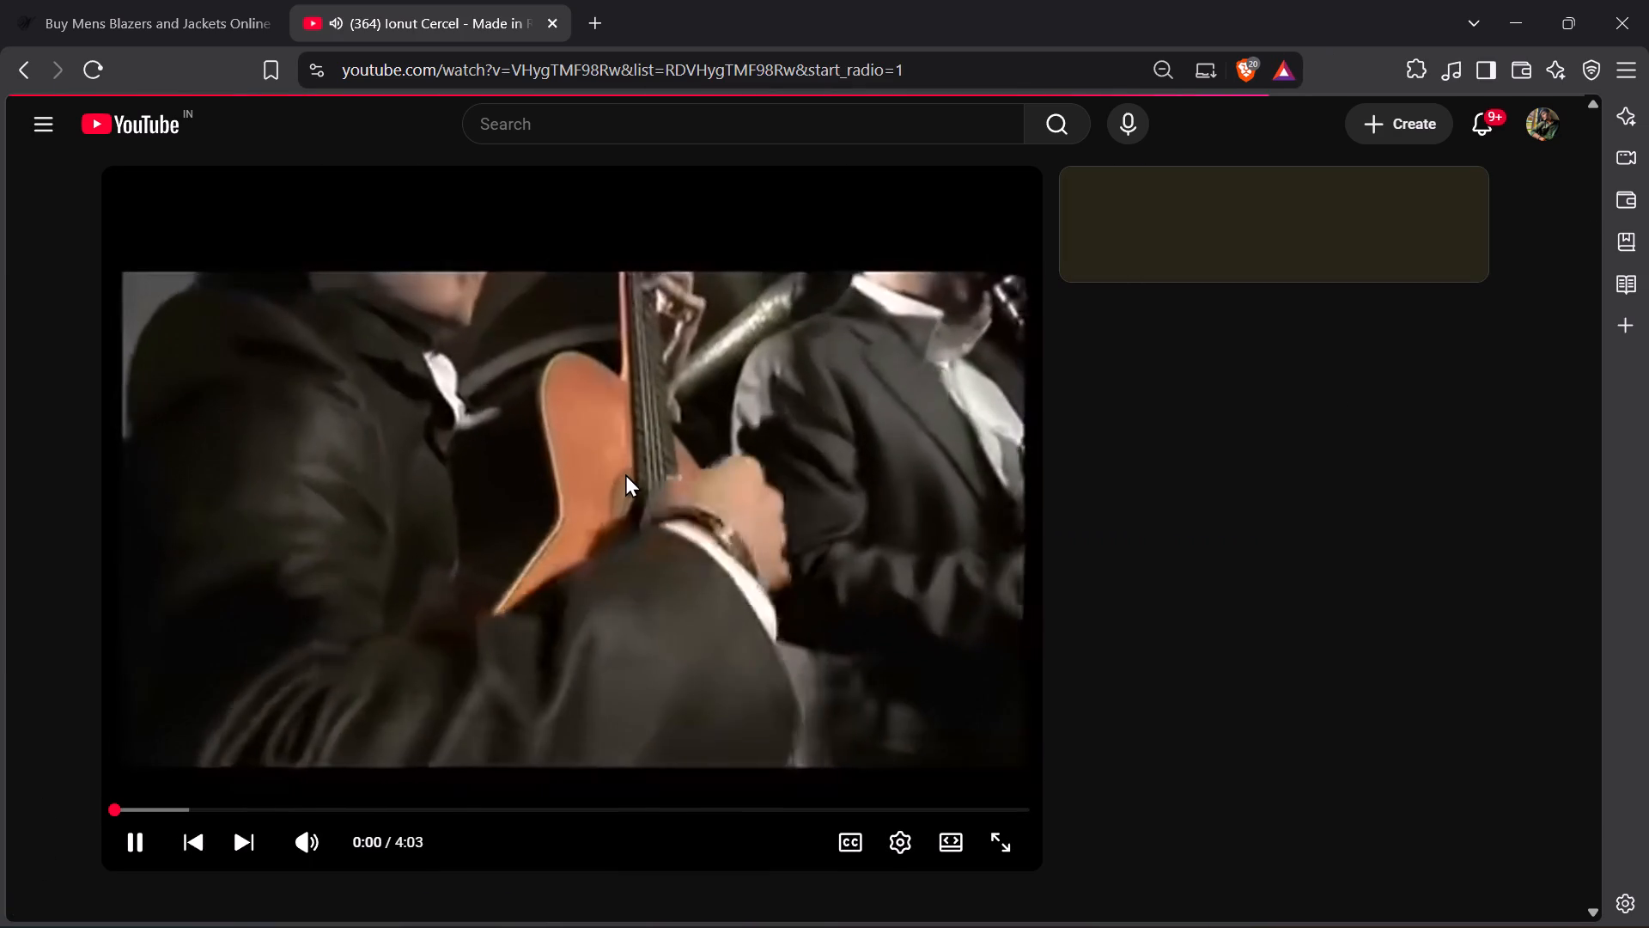
key(Right)
key(Right)
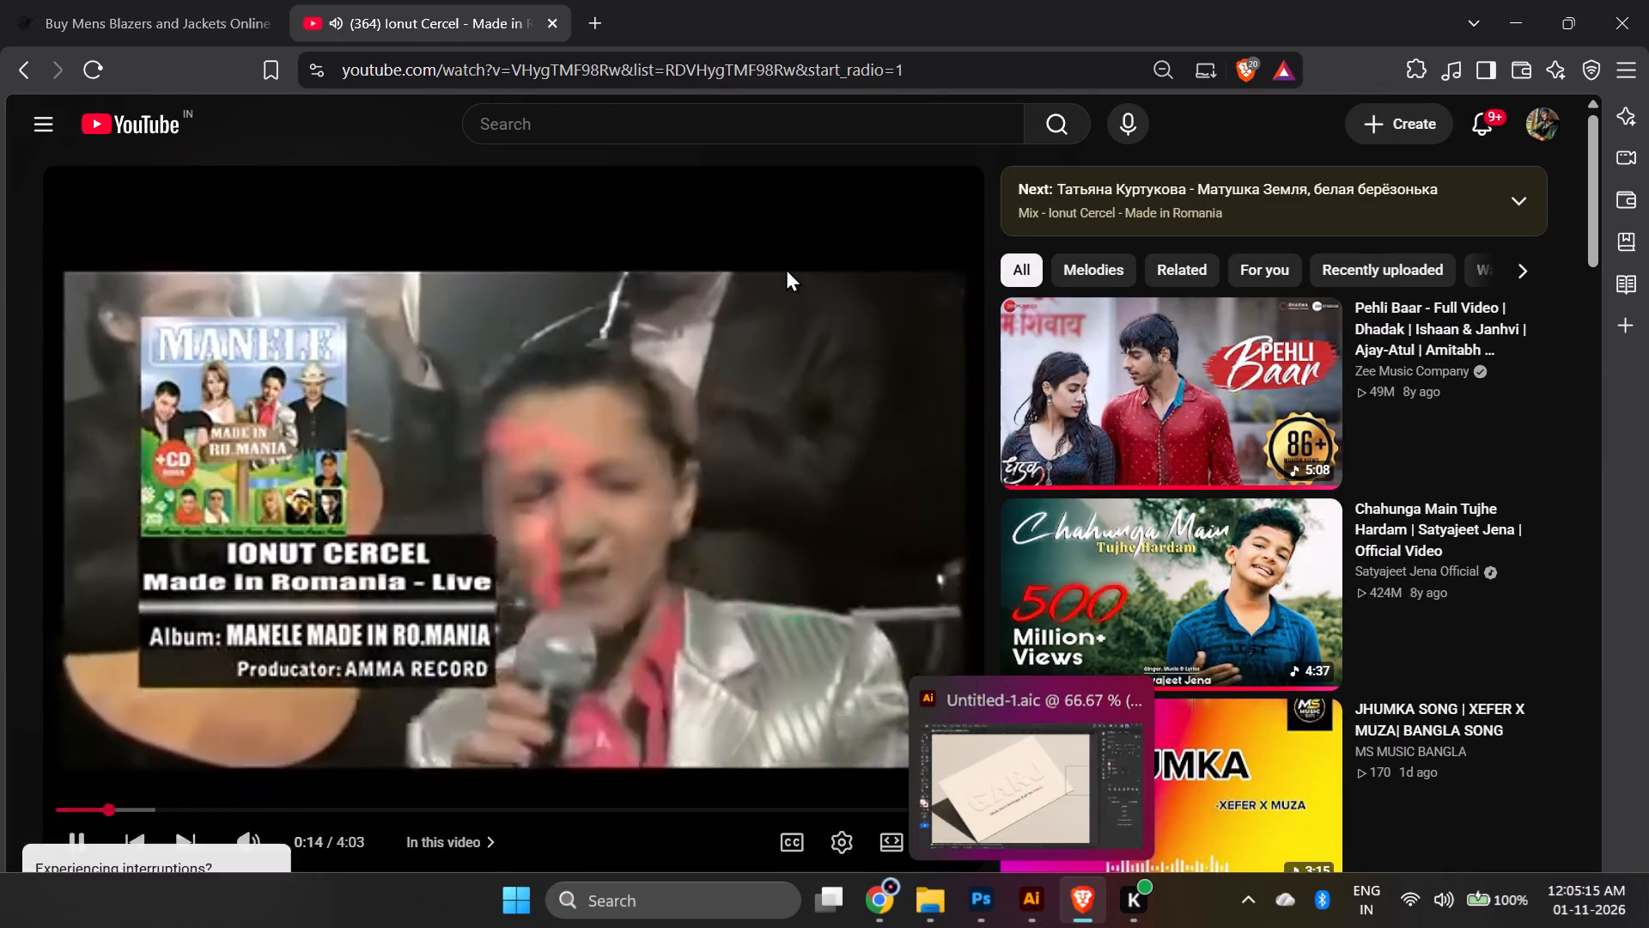
Search YouTube for the suggested query "dieline for packaging box".
click(721, 125)
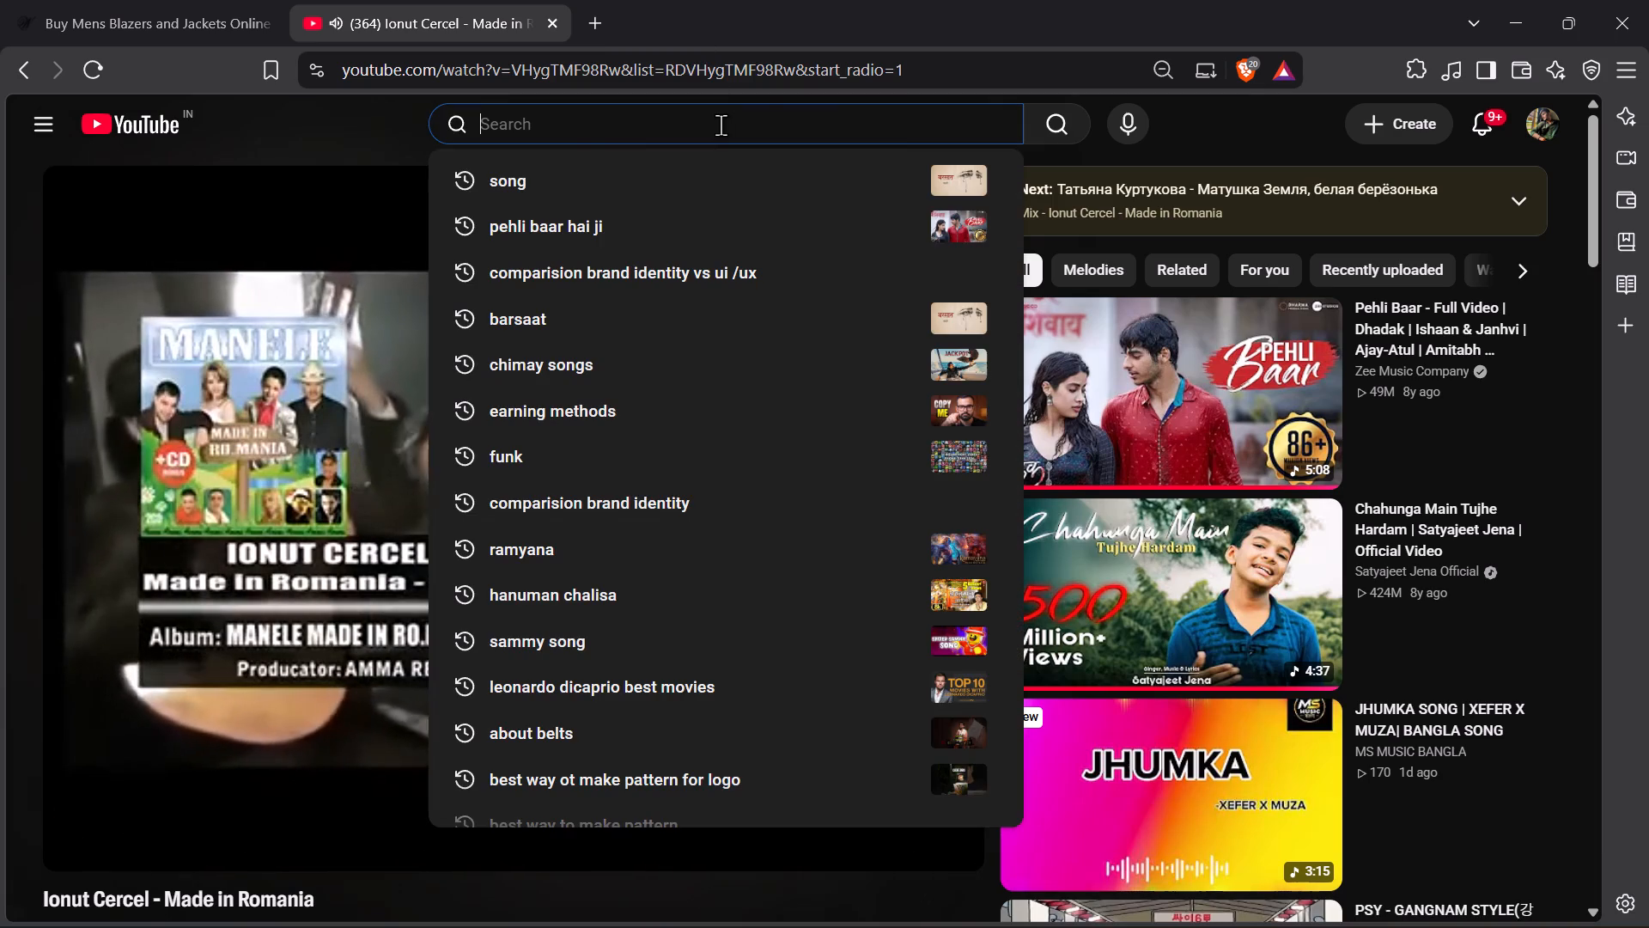
text(diwline)
key(space)
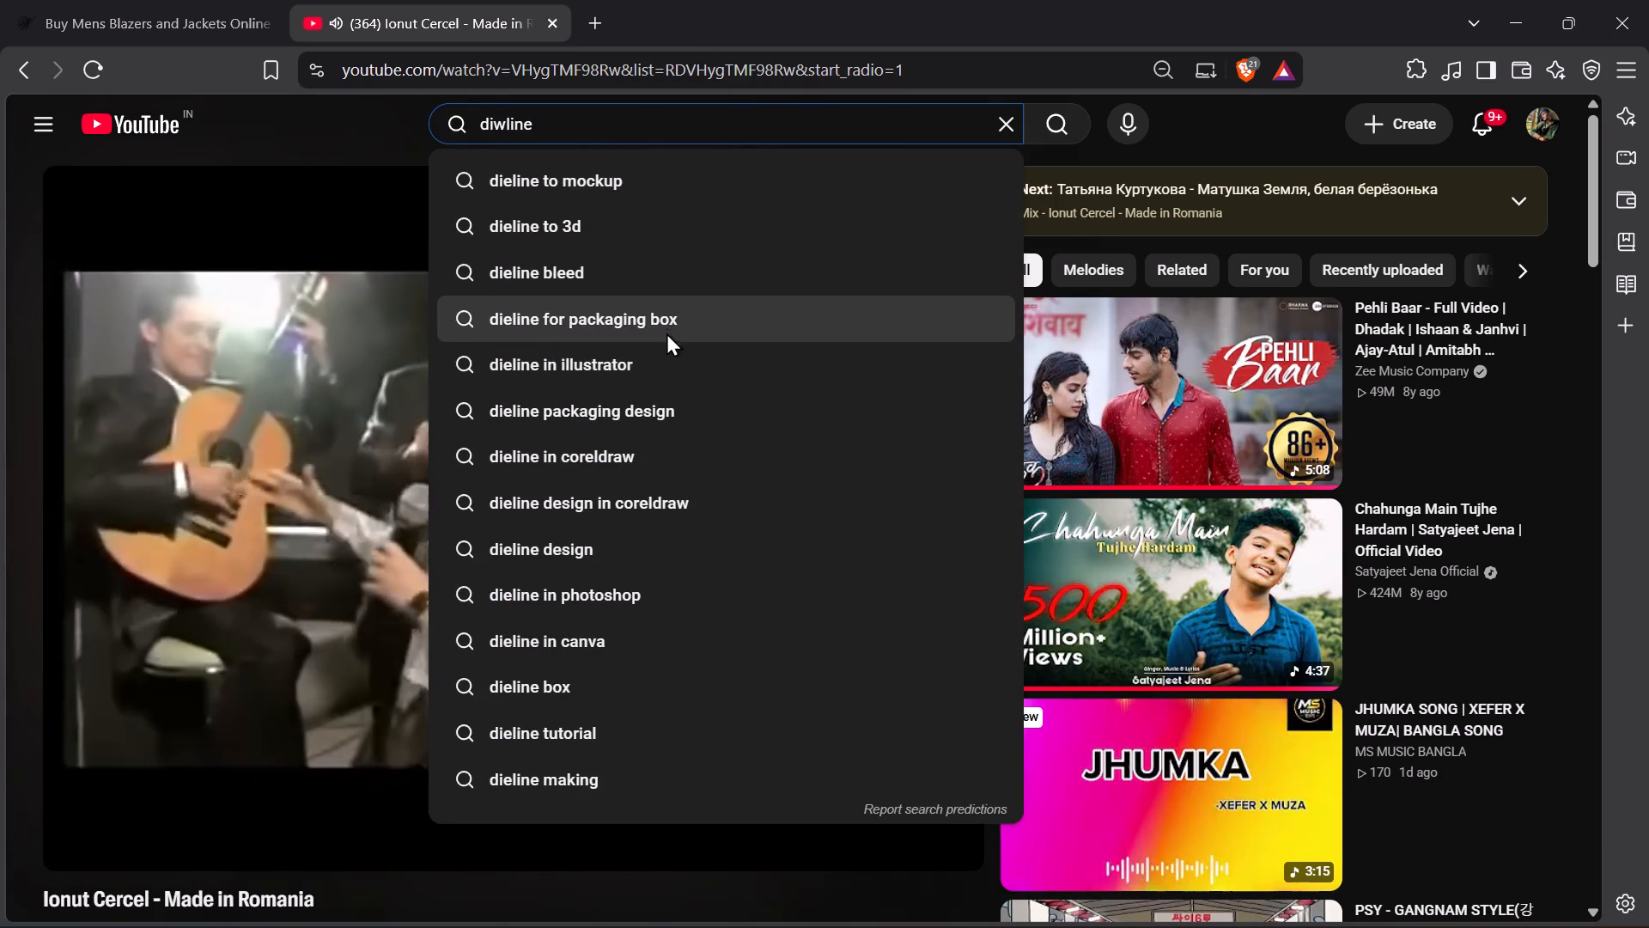
click(666, 325)
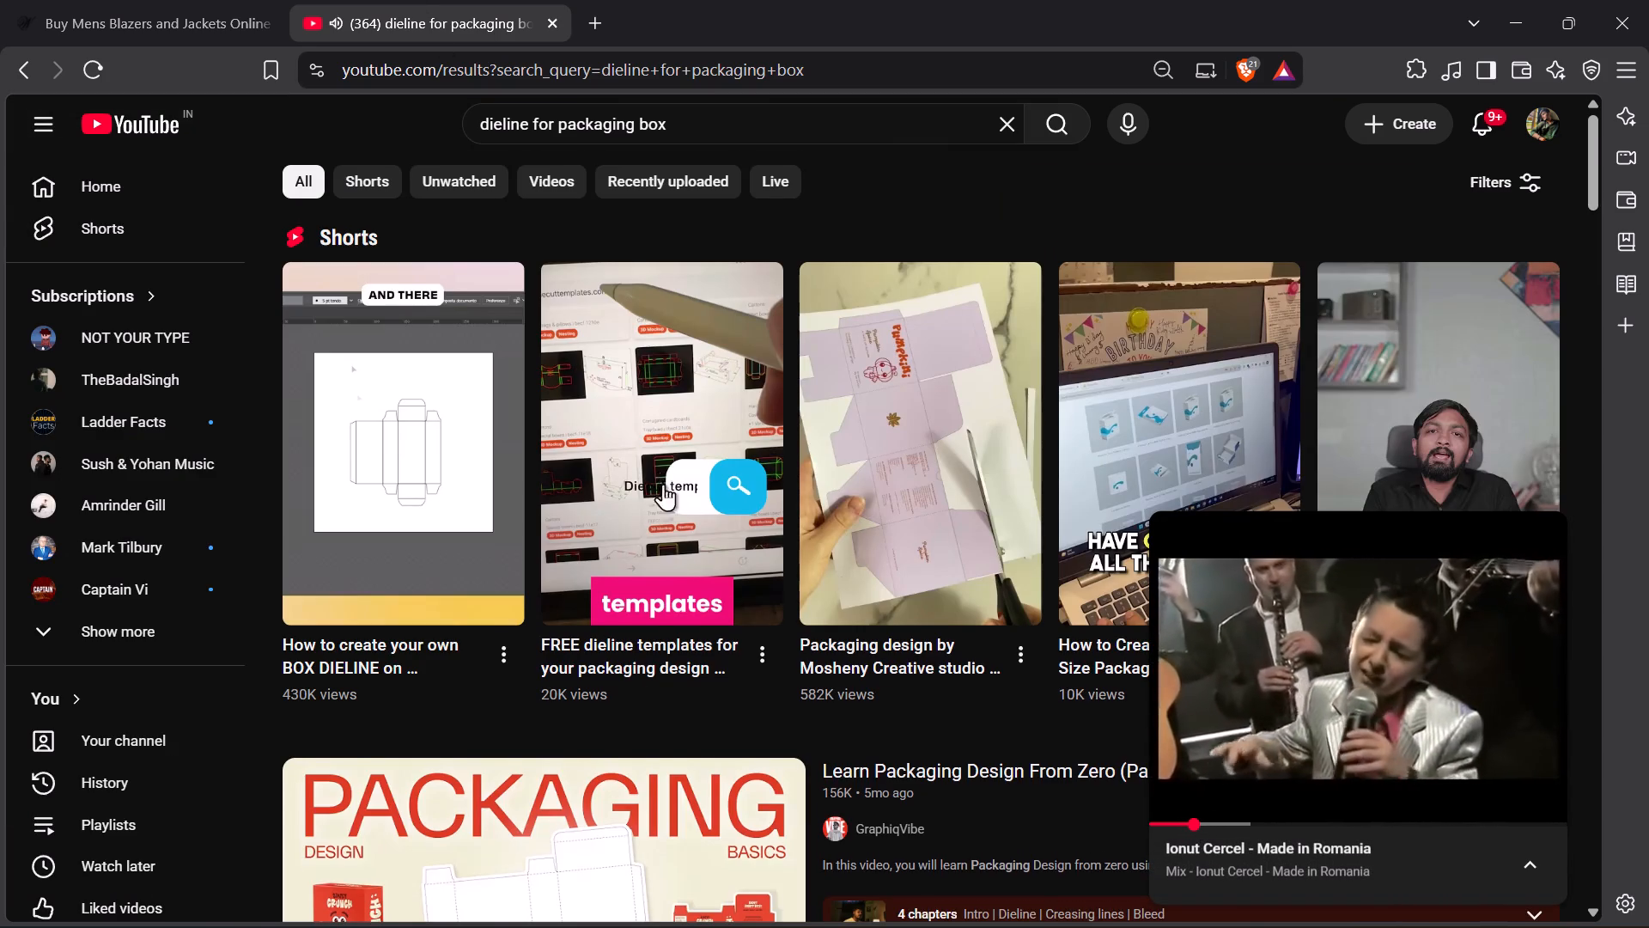
Browse the search results and open AzzyTechni's Graphic Design and Packaging Design playlist, which starts with the perfume box dieline tutorial.
scroll(666, 498, down, 1)
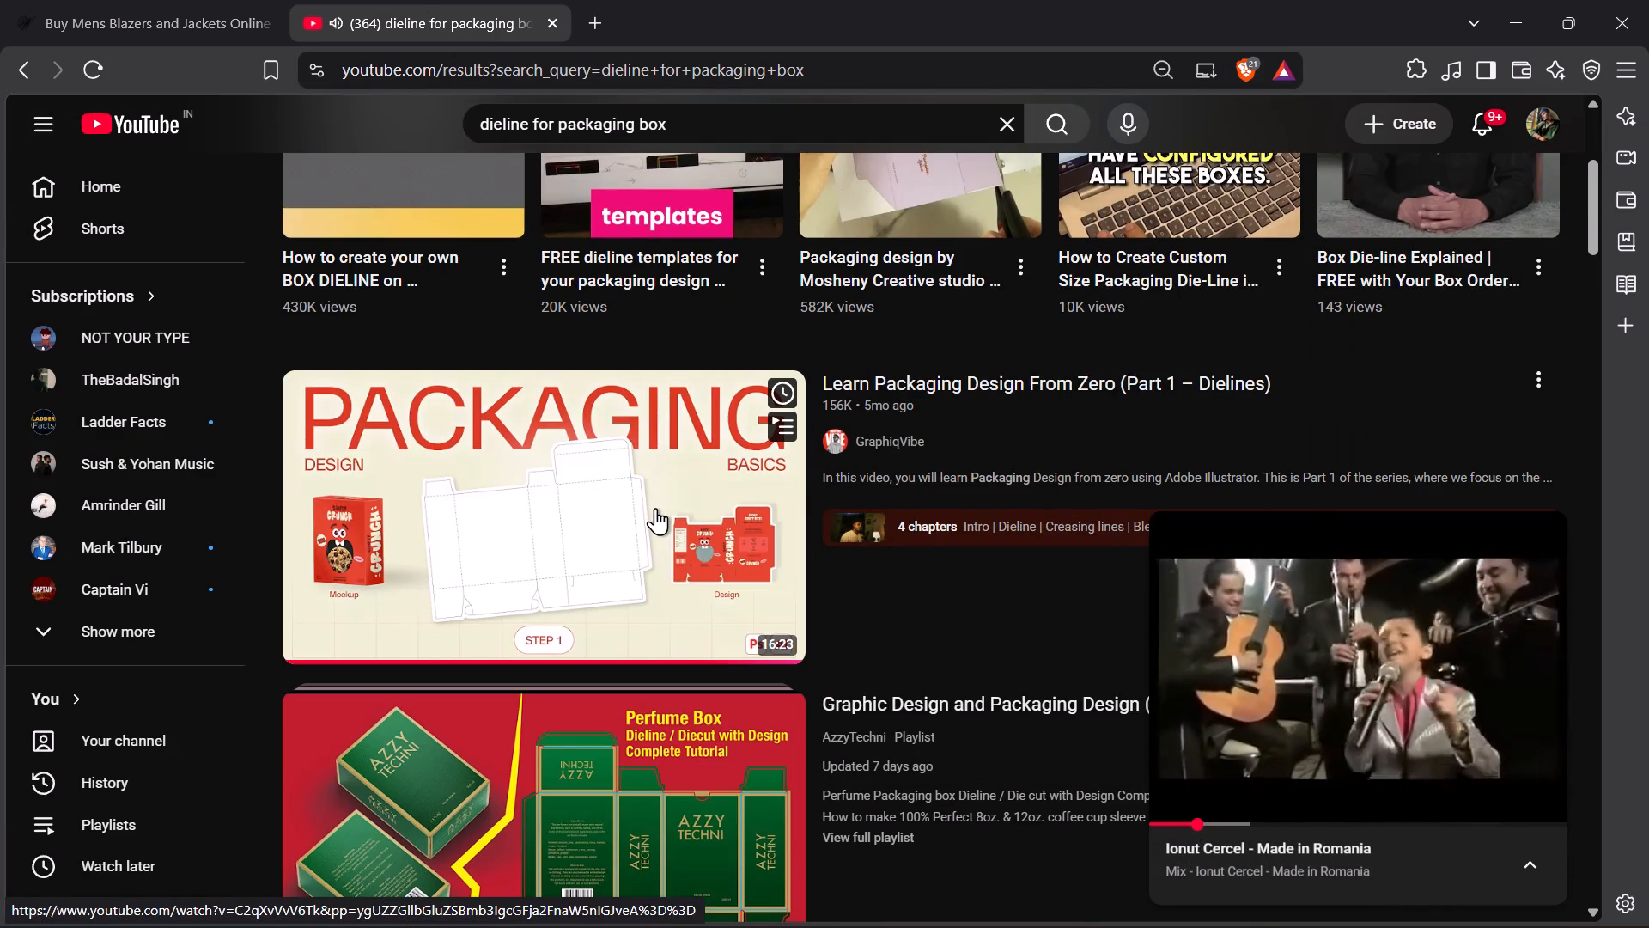
scroll(655, 542, down, 1)
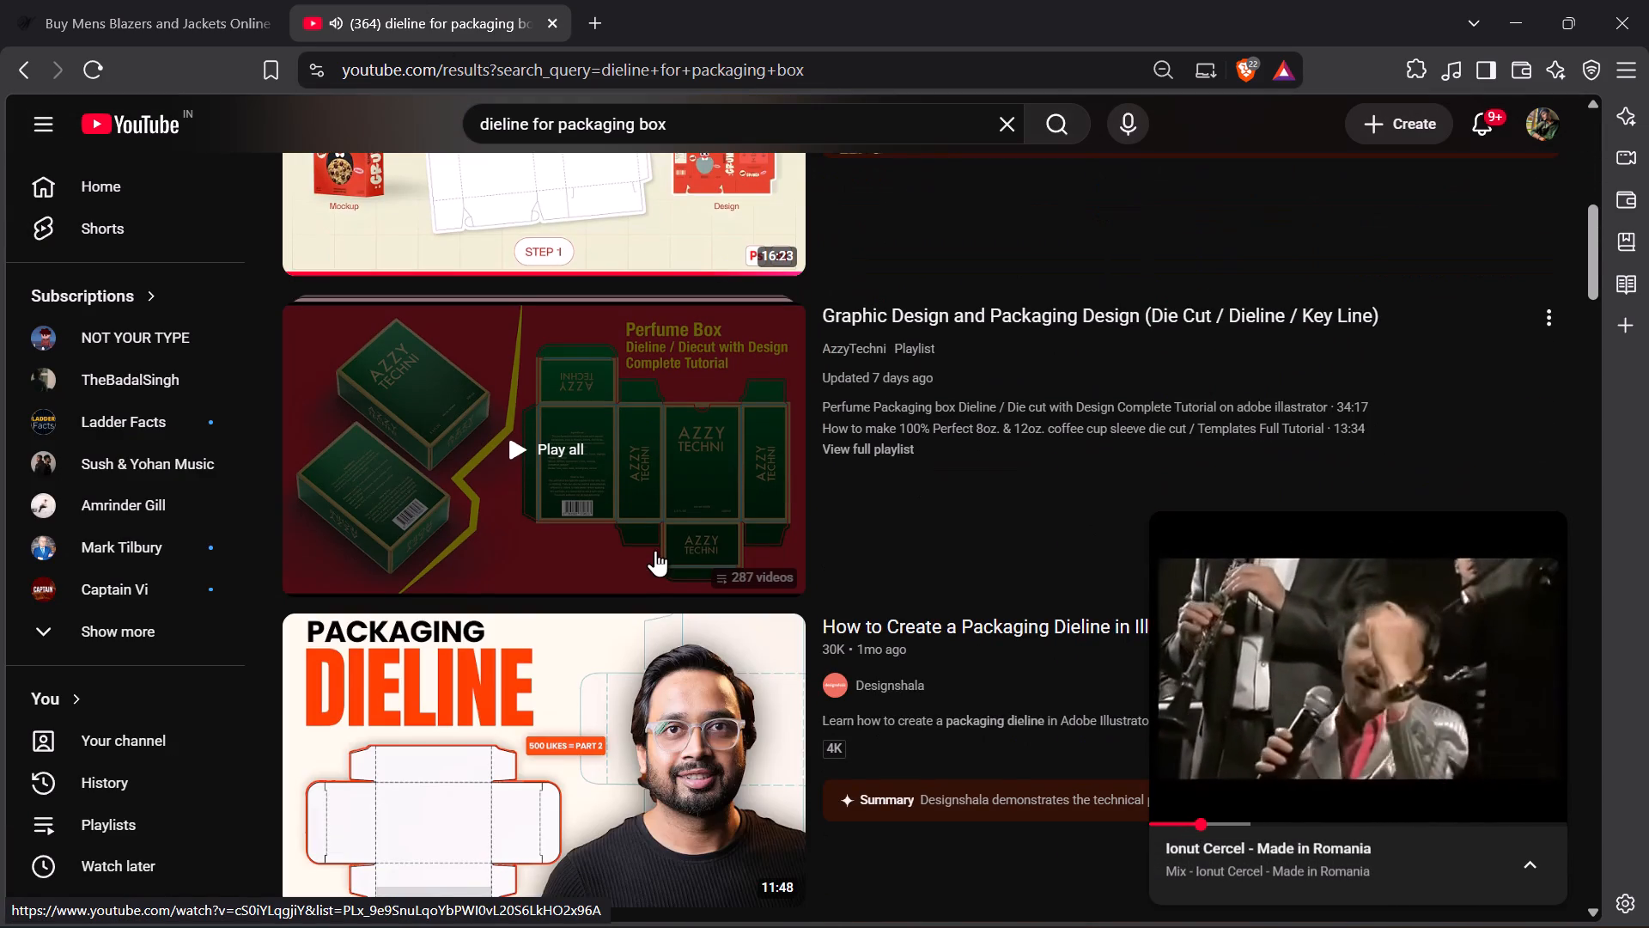
scroll(731, 662, down, 1)
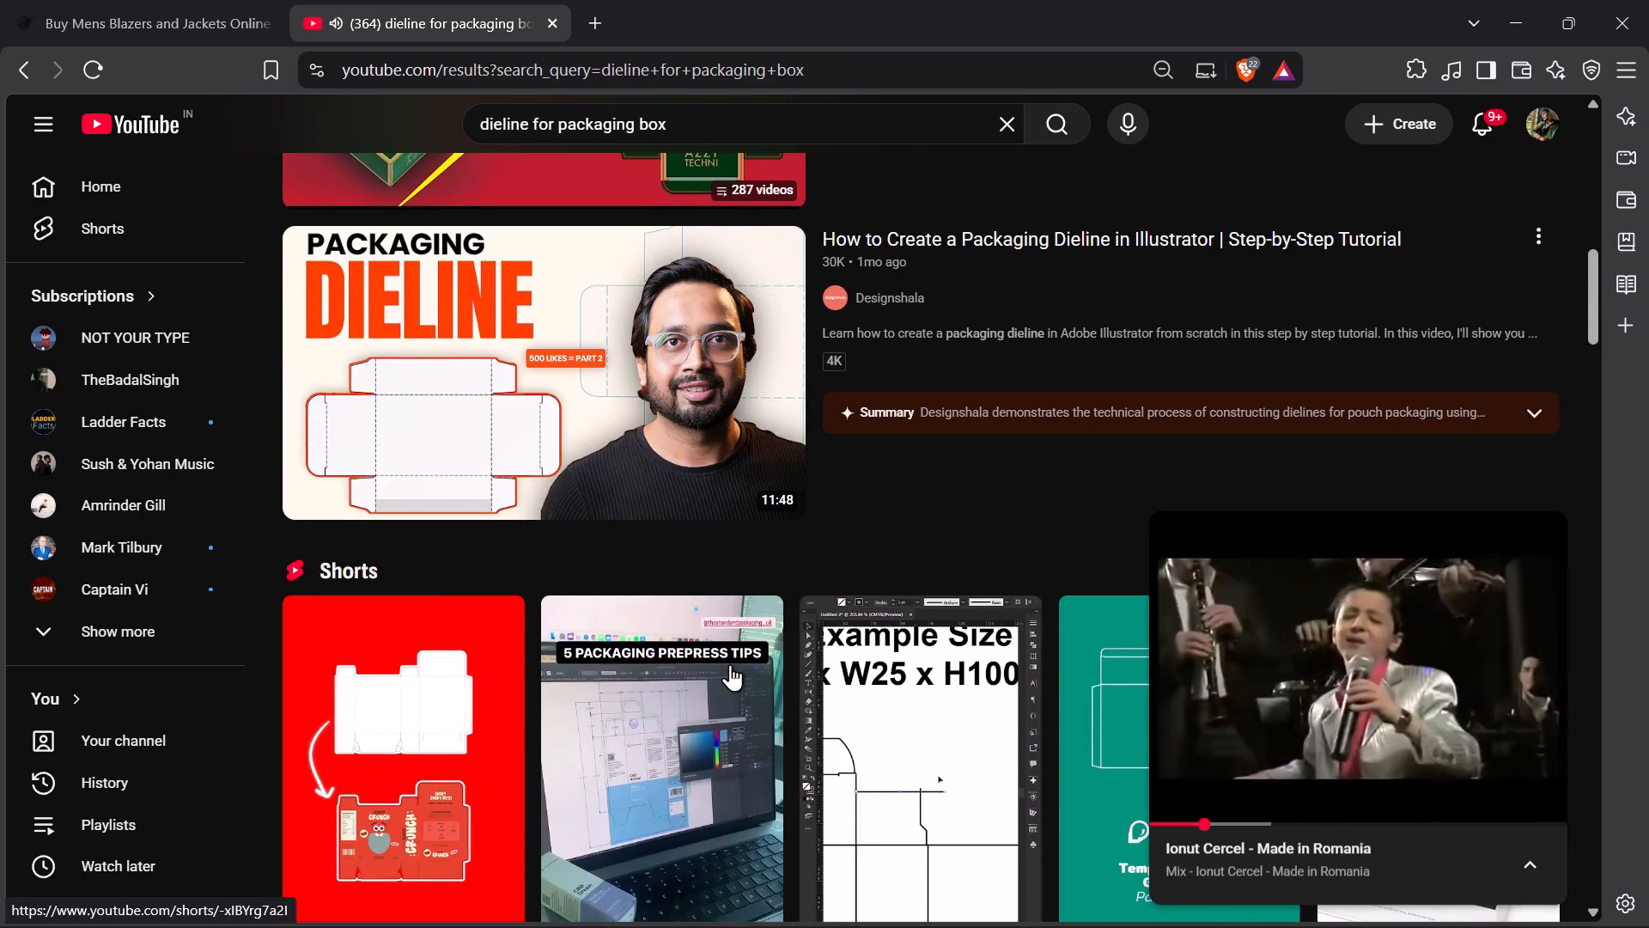
scroll(720, 581, up, 1)
click(657, 552)
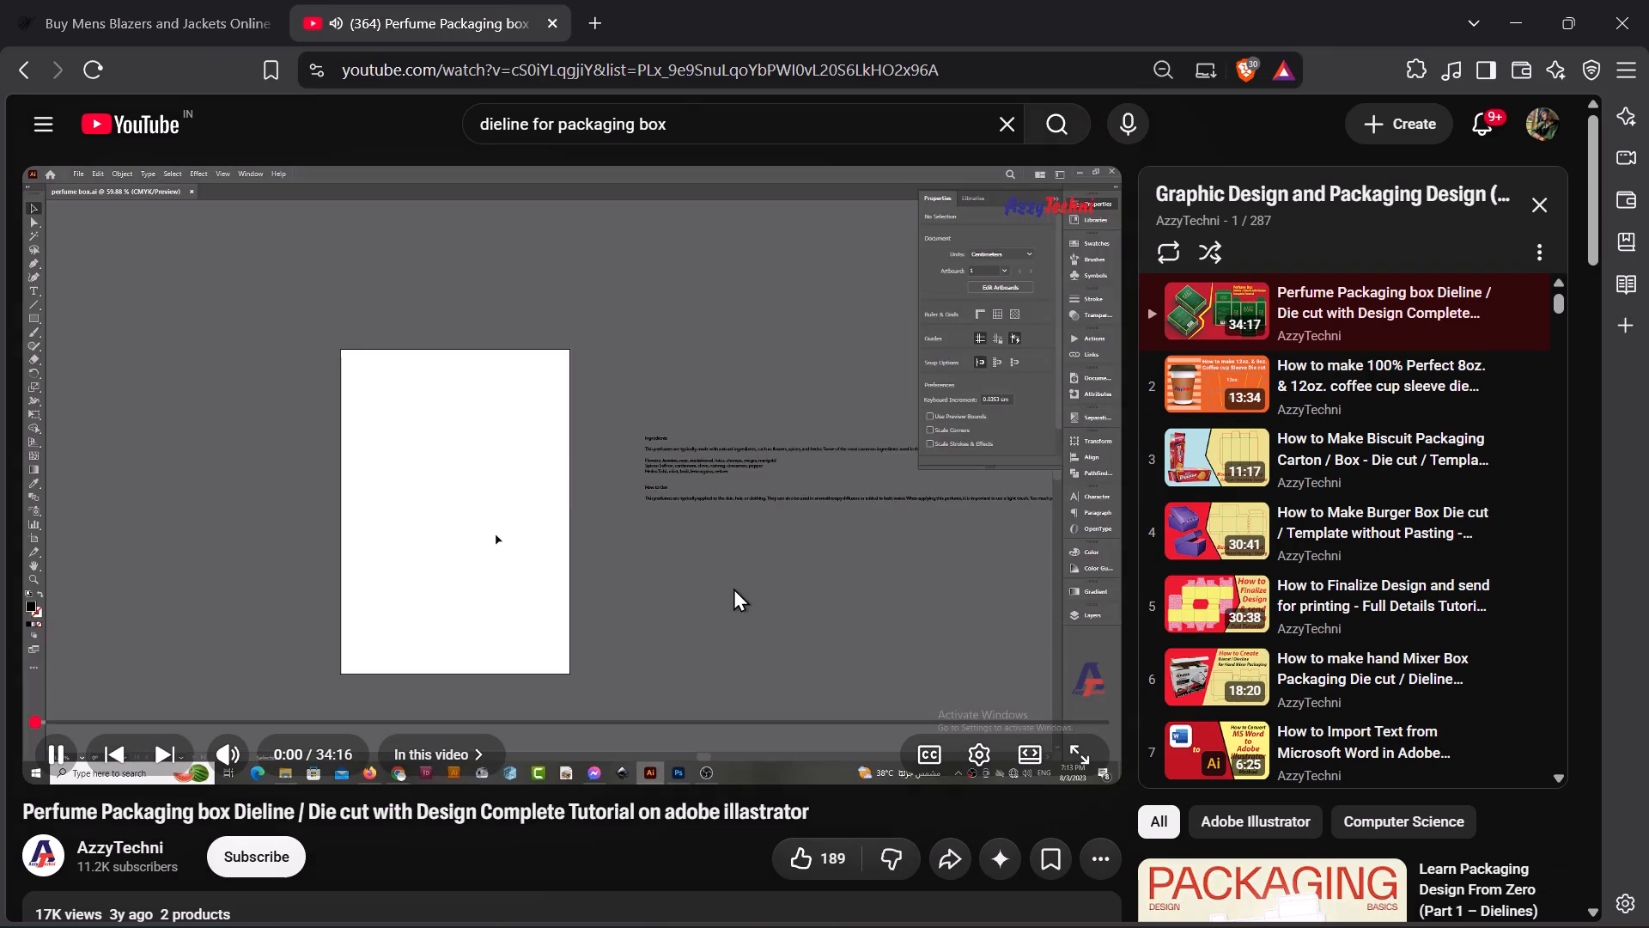
Like the first comment under the perfume packaging box tutorial.
click(1085, 752)
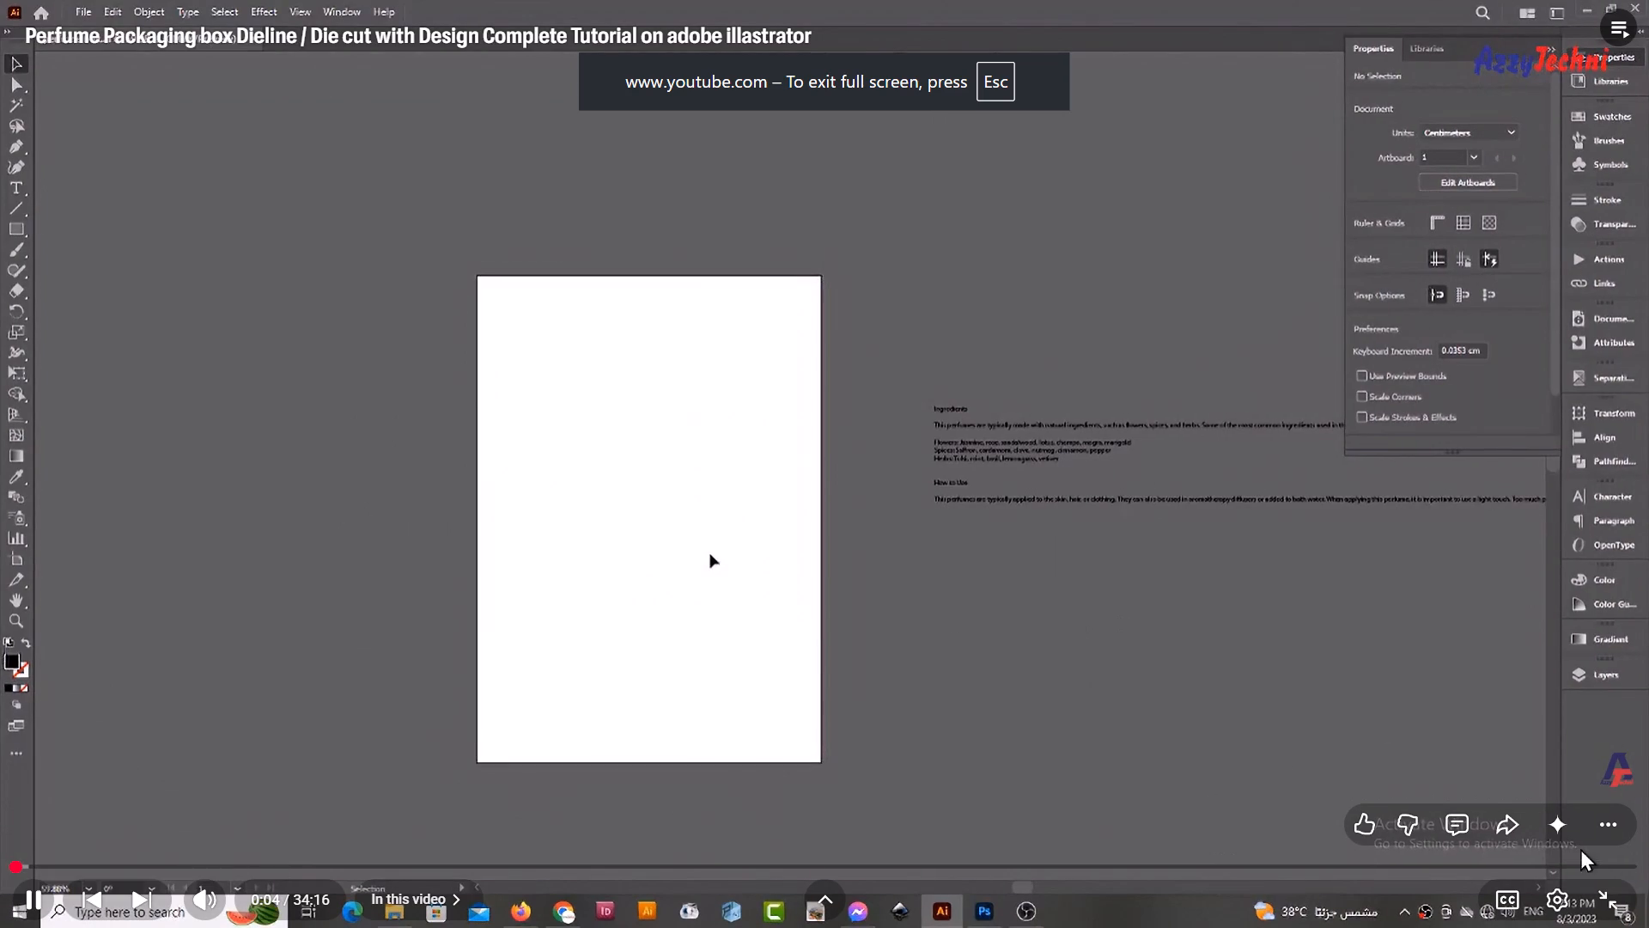
click(1611, 891)
scroll(812, 596, down, 2)
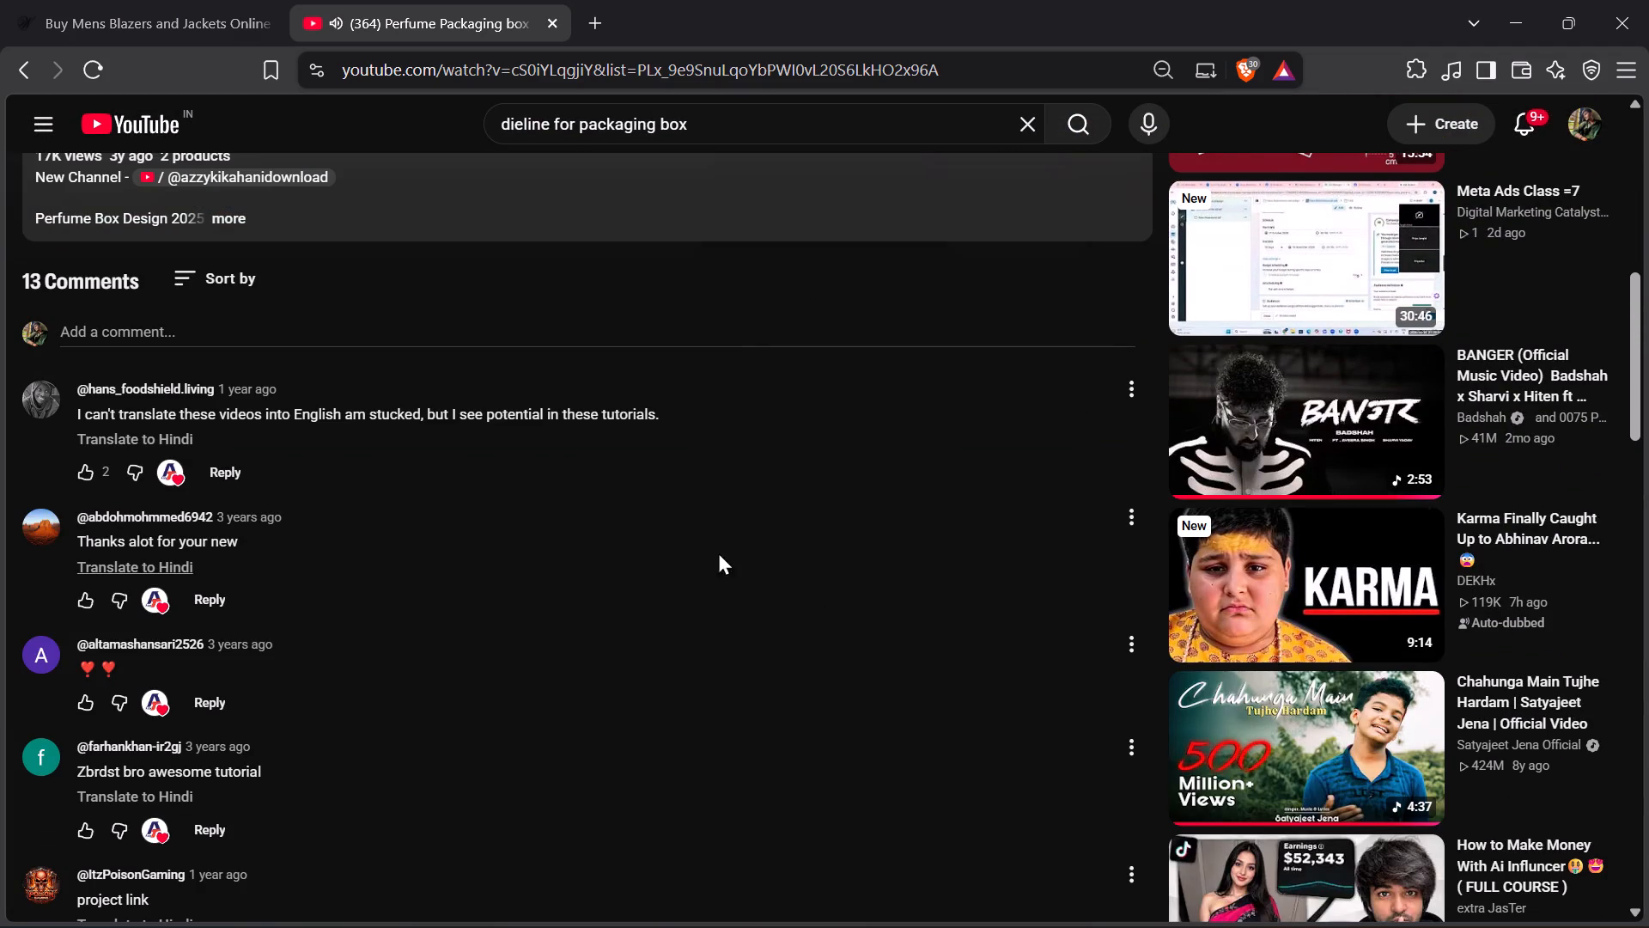
click(77, 461)
Watch the tutorial's artboard-widening demonstration in full screen and pause the video.
scroll(606, 460, up, 2)
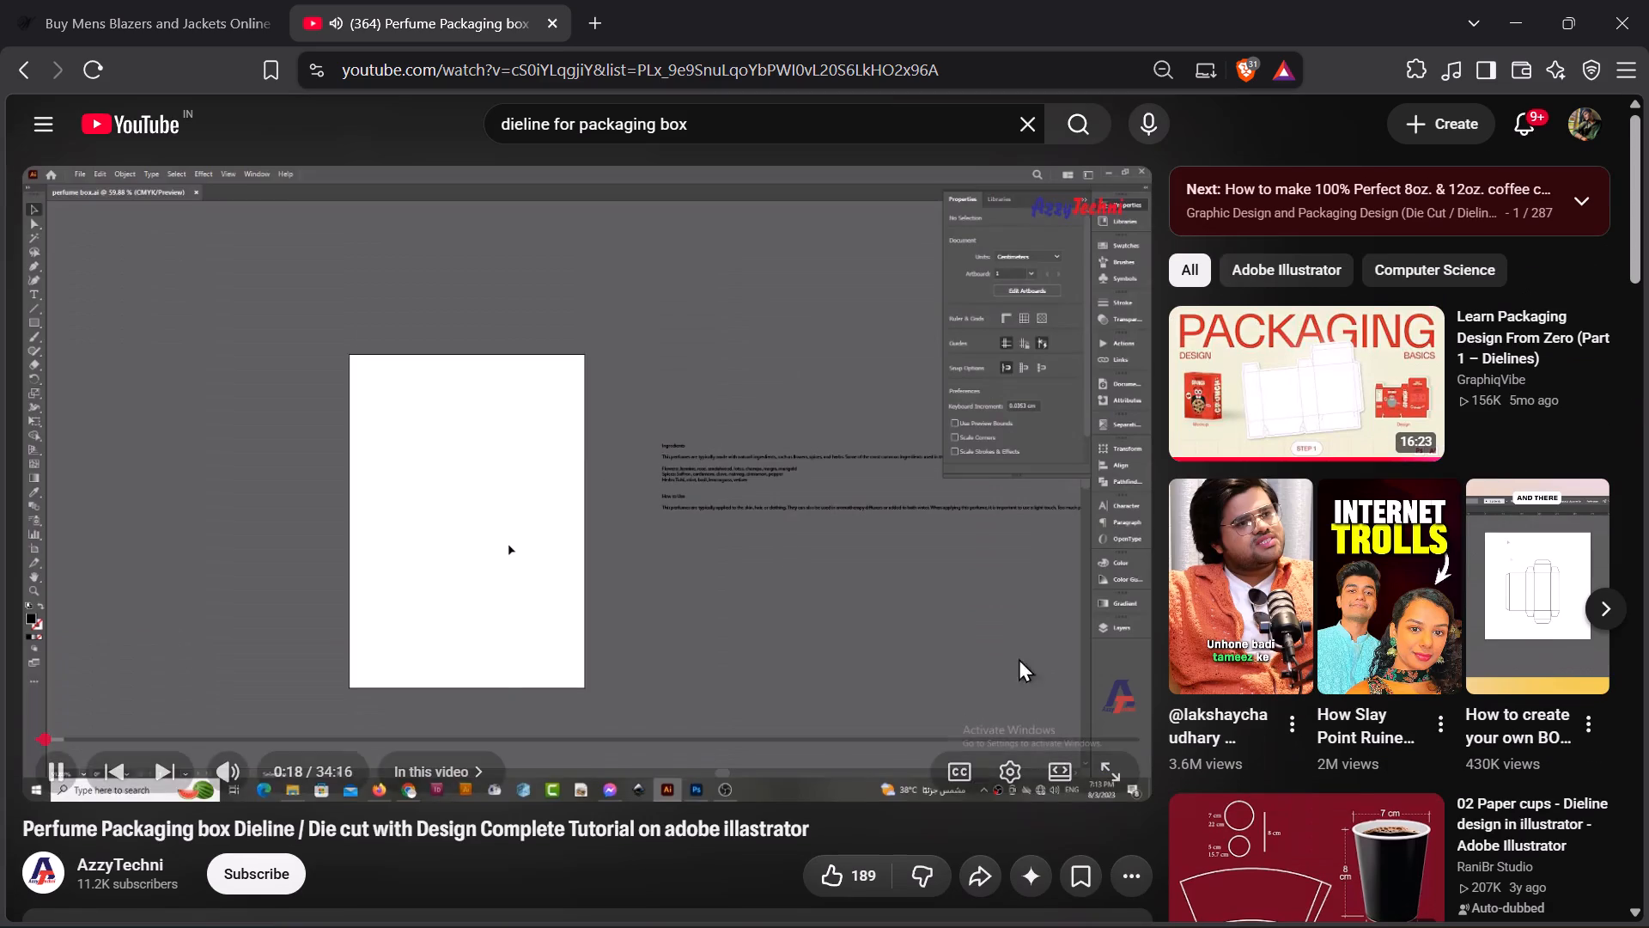
click(1117, 761)
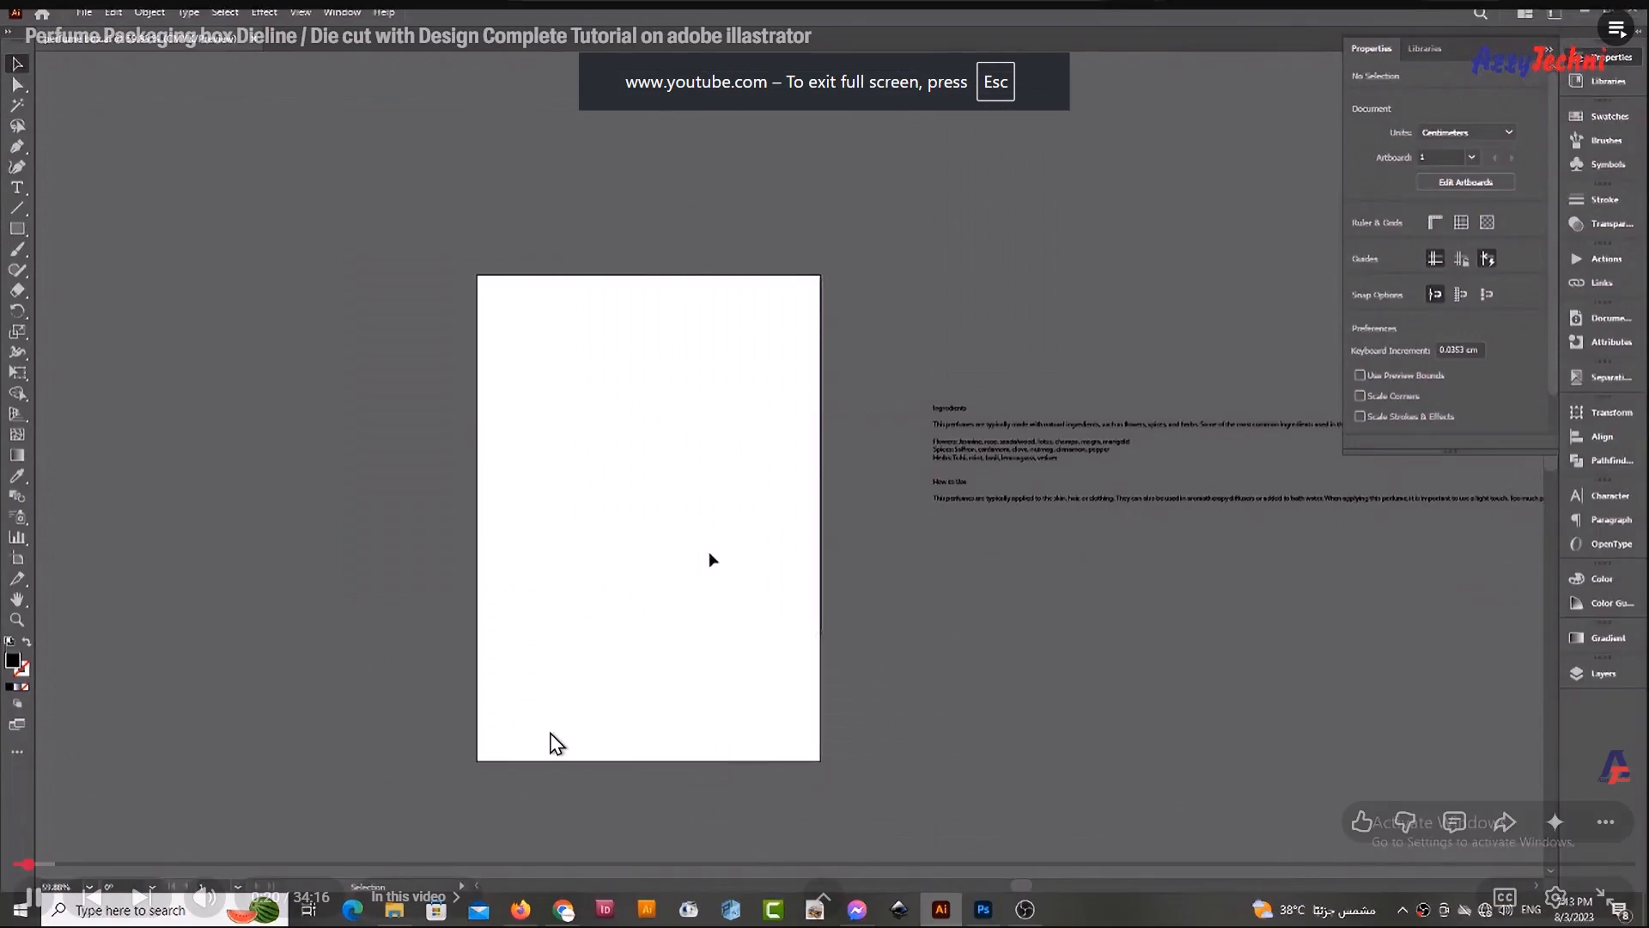
click(574, 691)
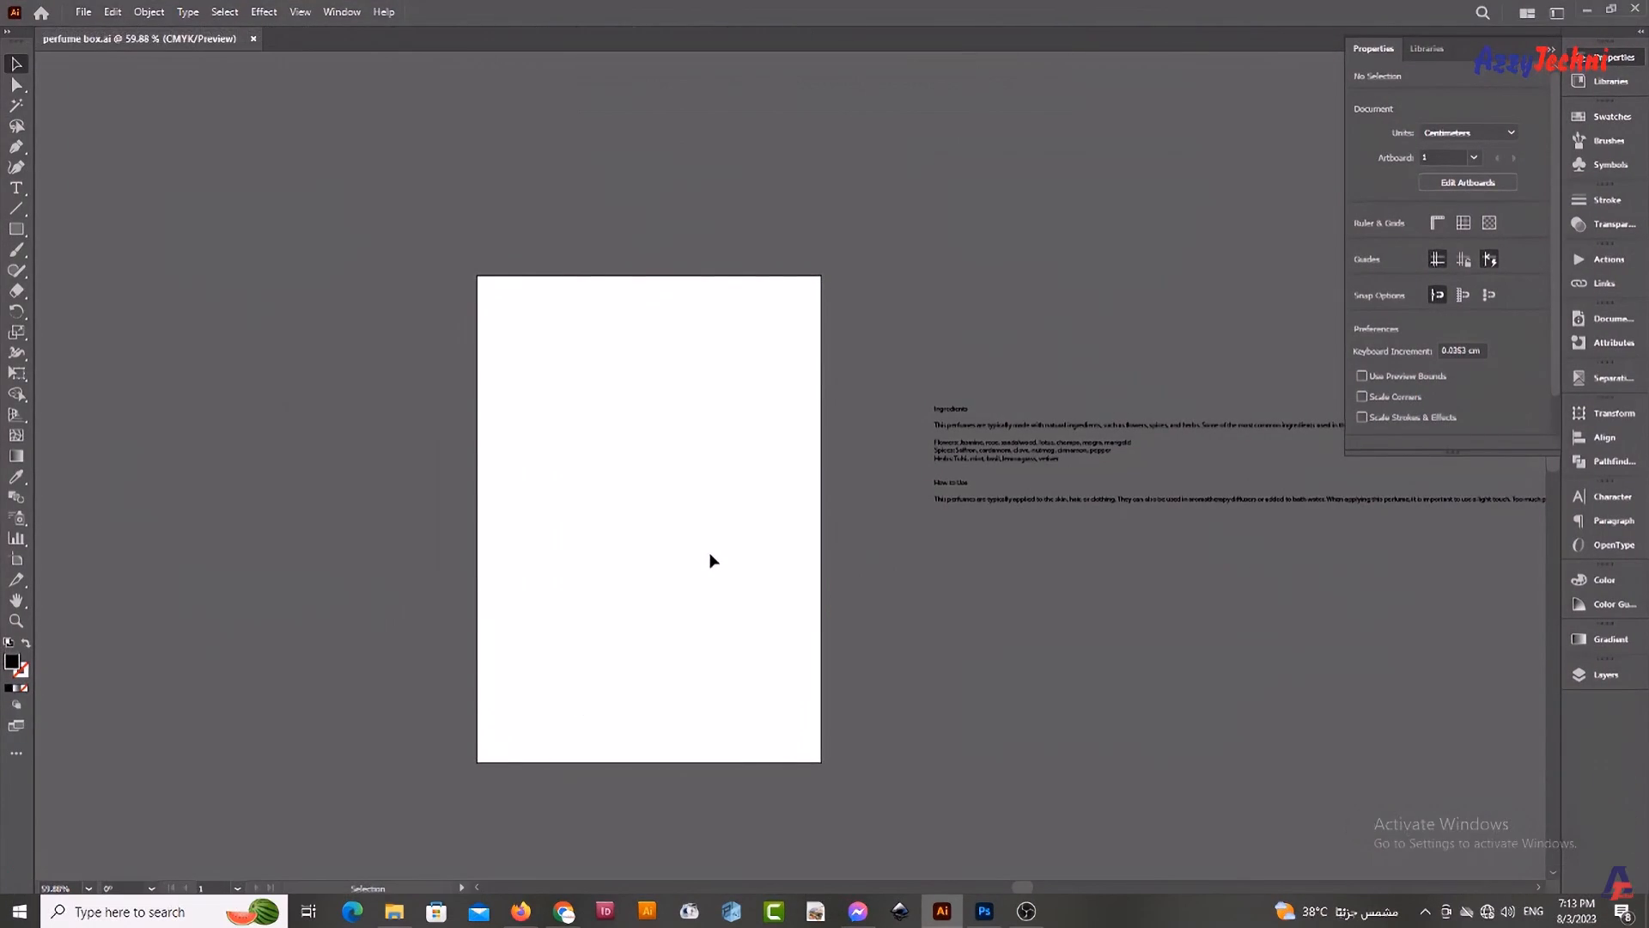
click(891, 717)
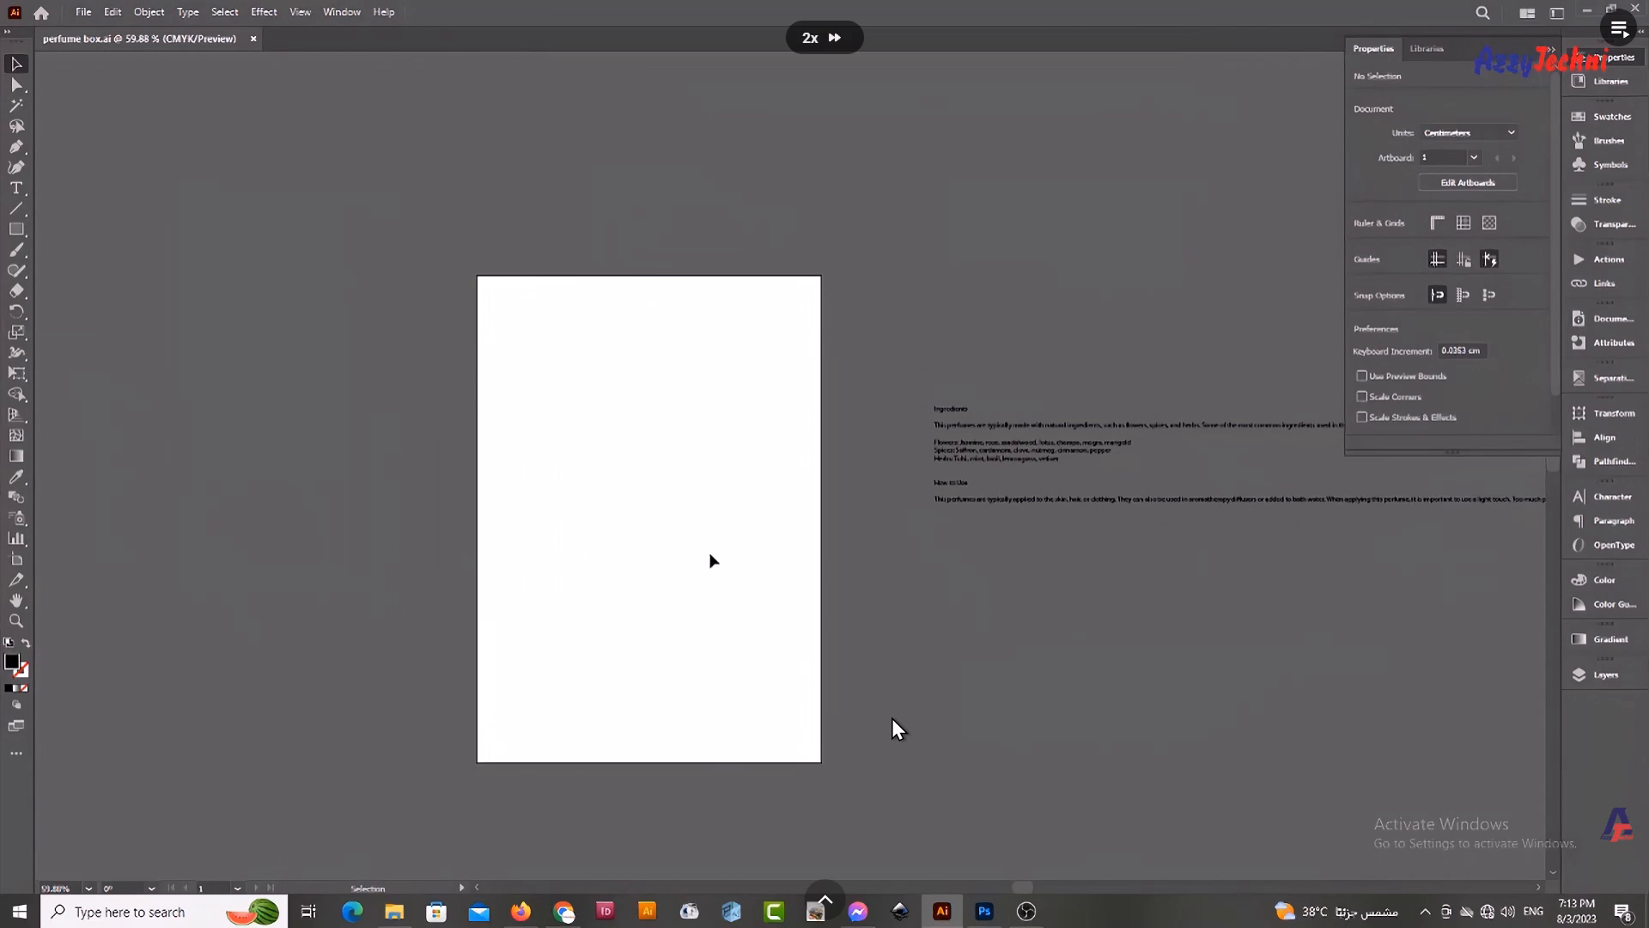
triple_click(891, 717)
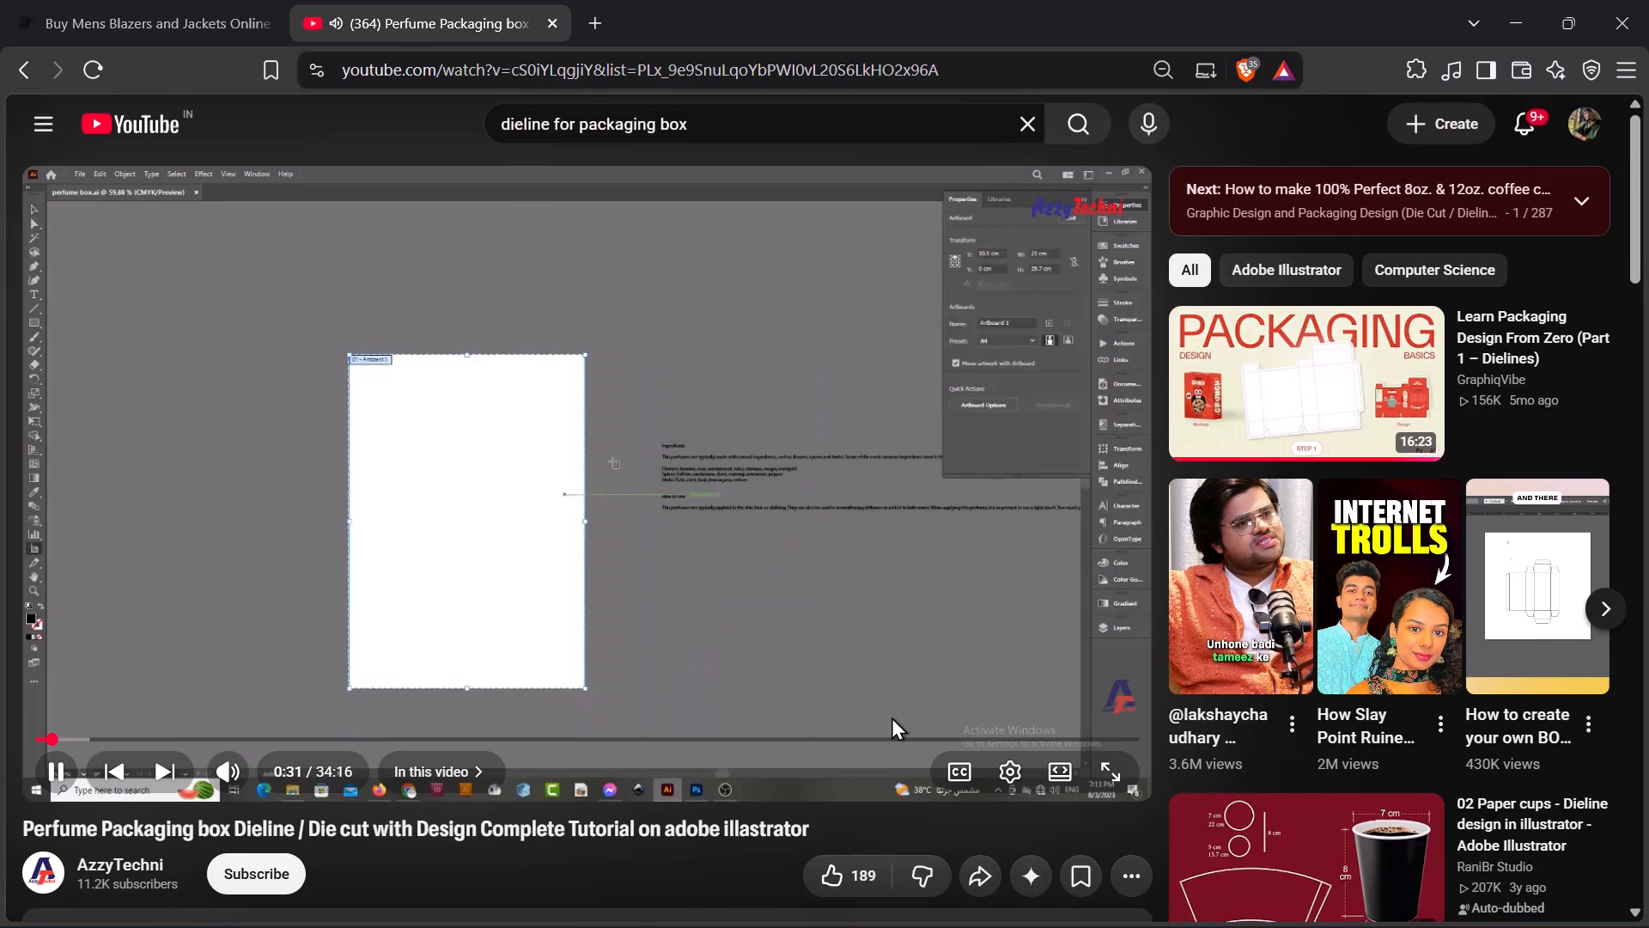
click(891, 717)
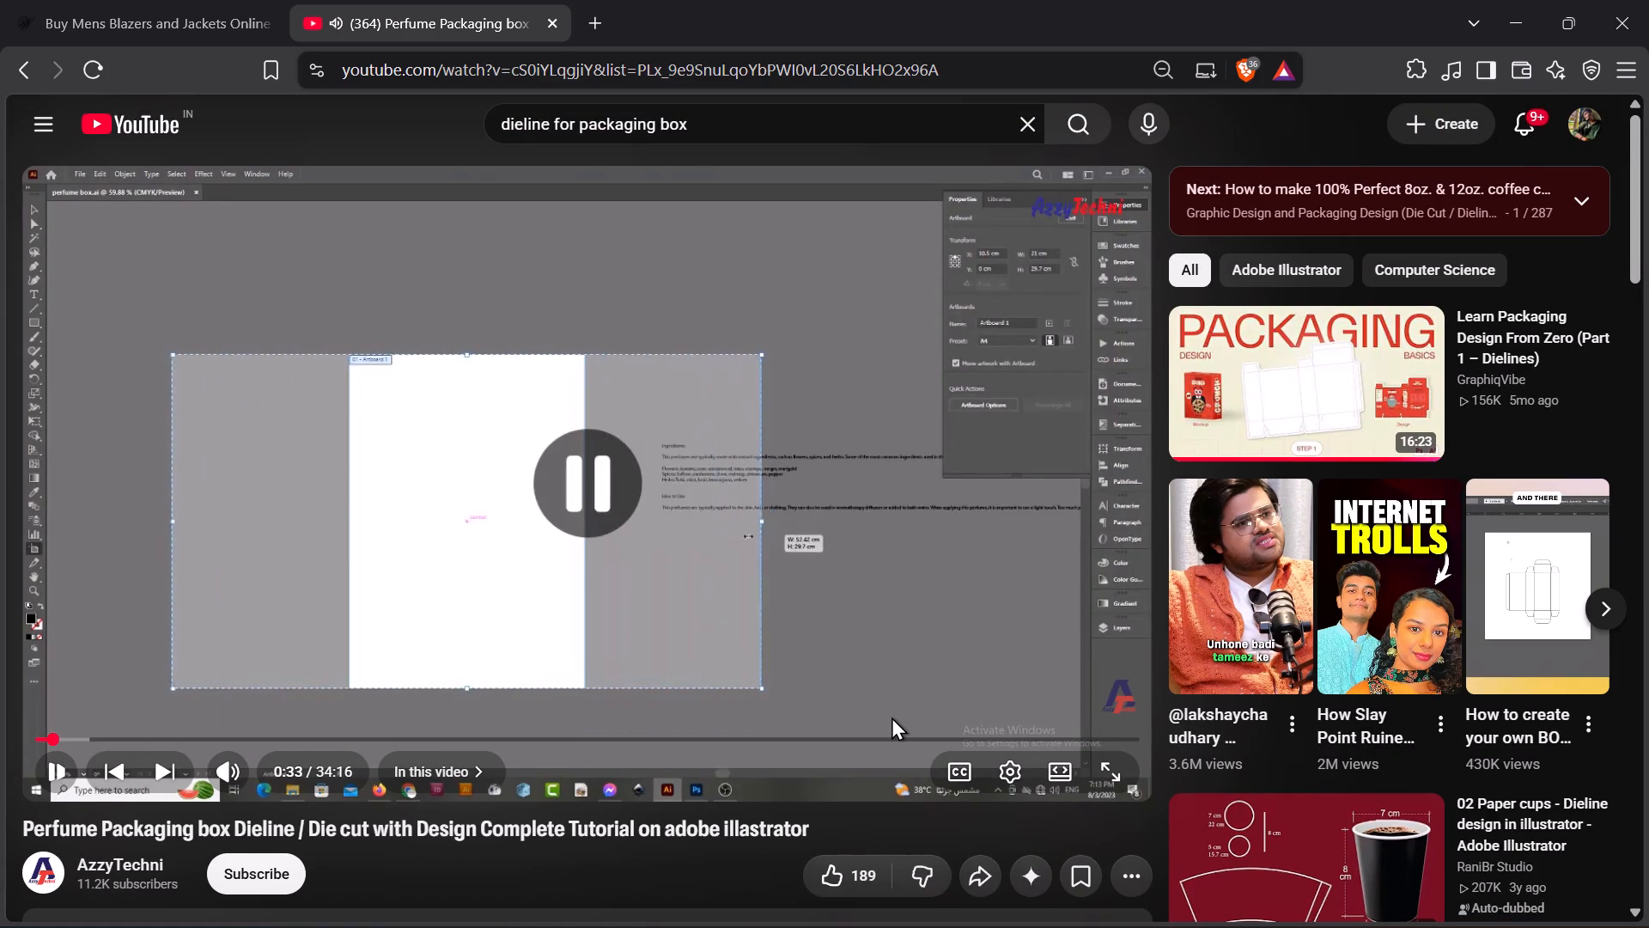
click(891, 717)
double_click(891, 717)
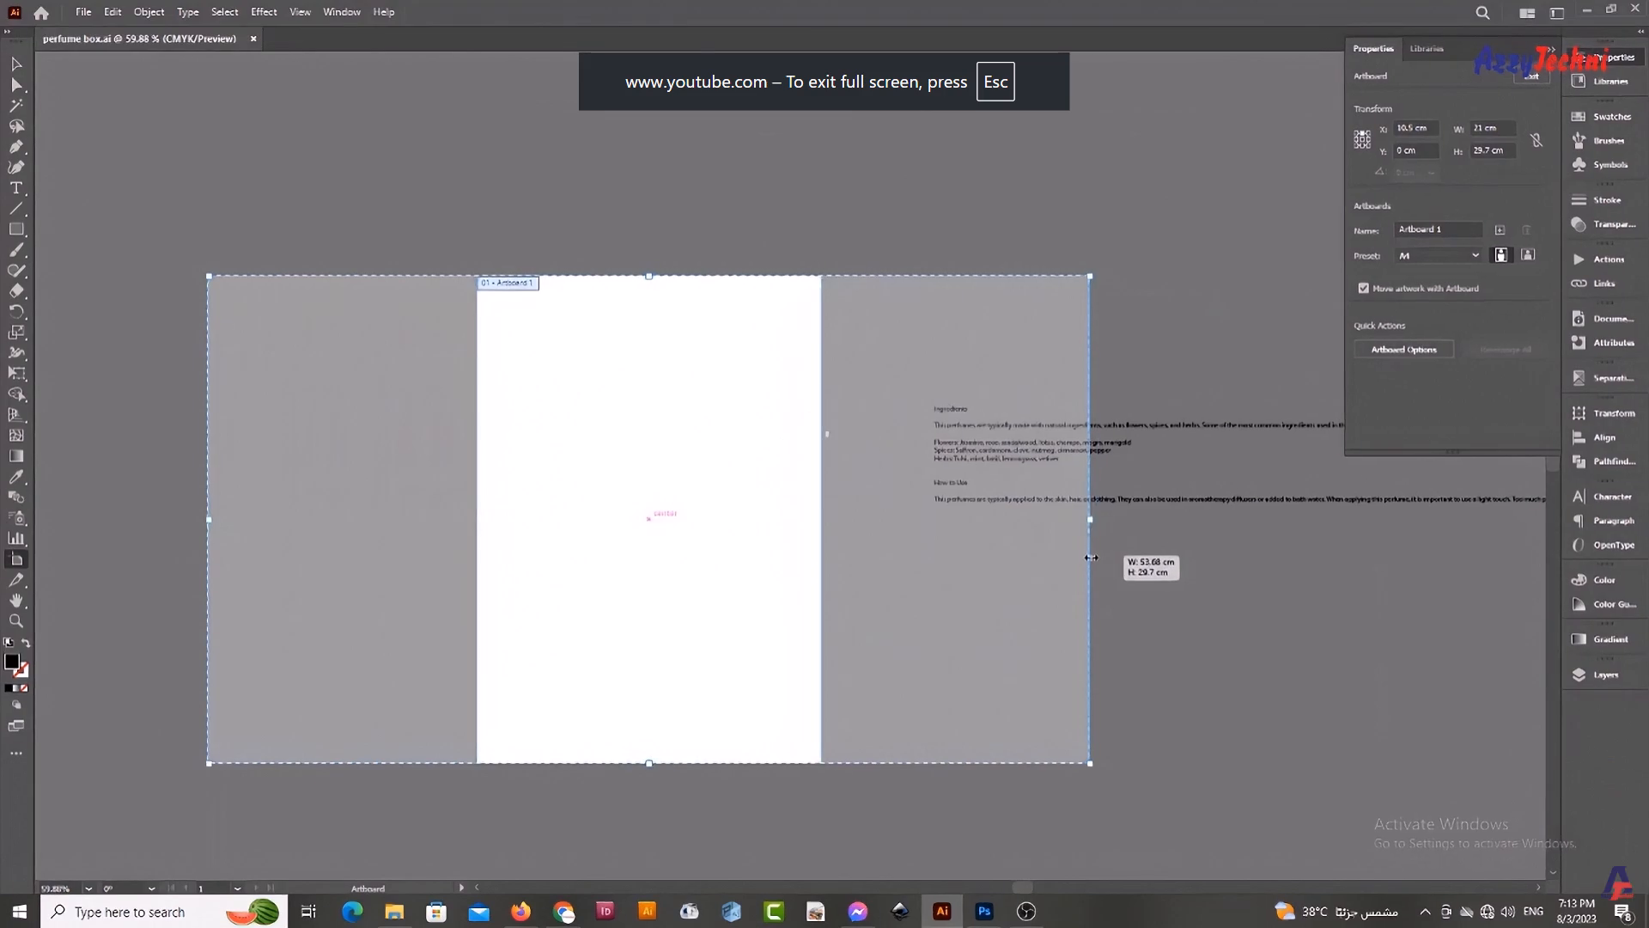
click(897, 675)
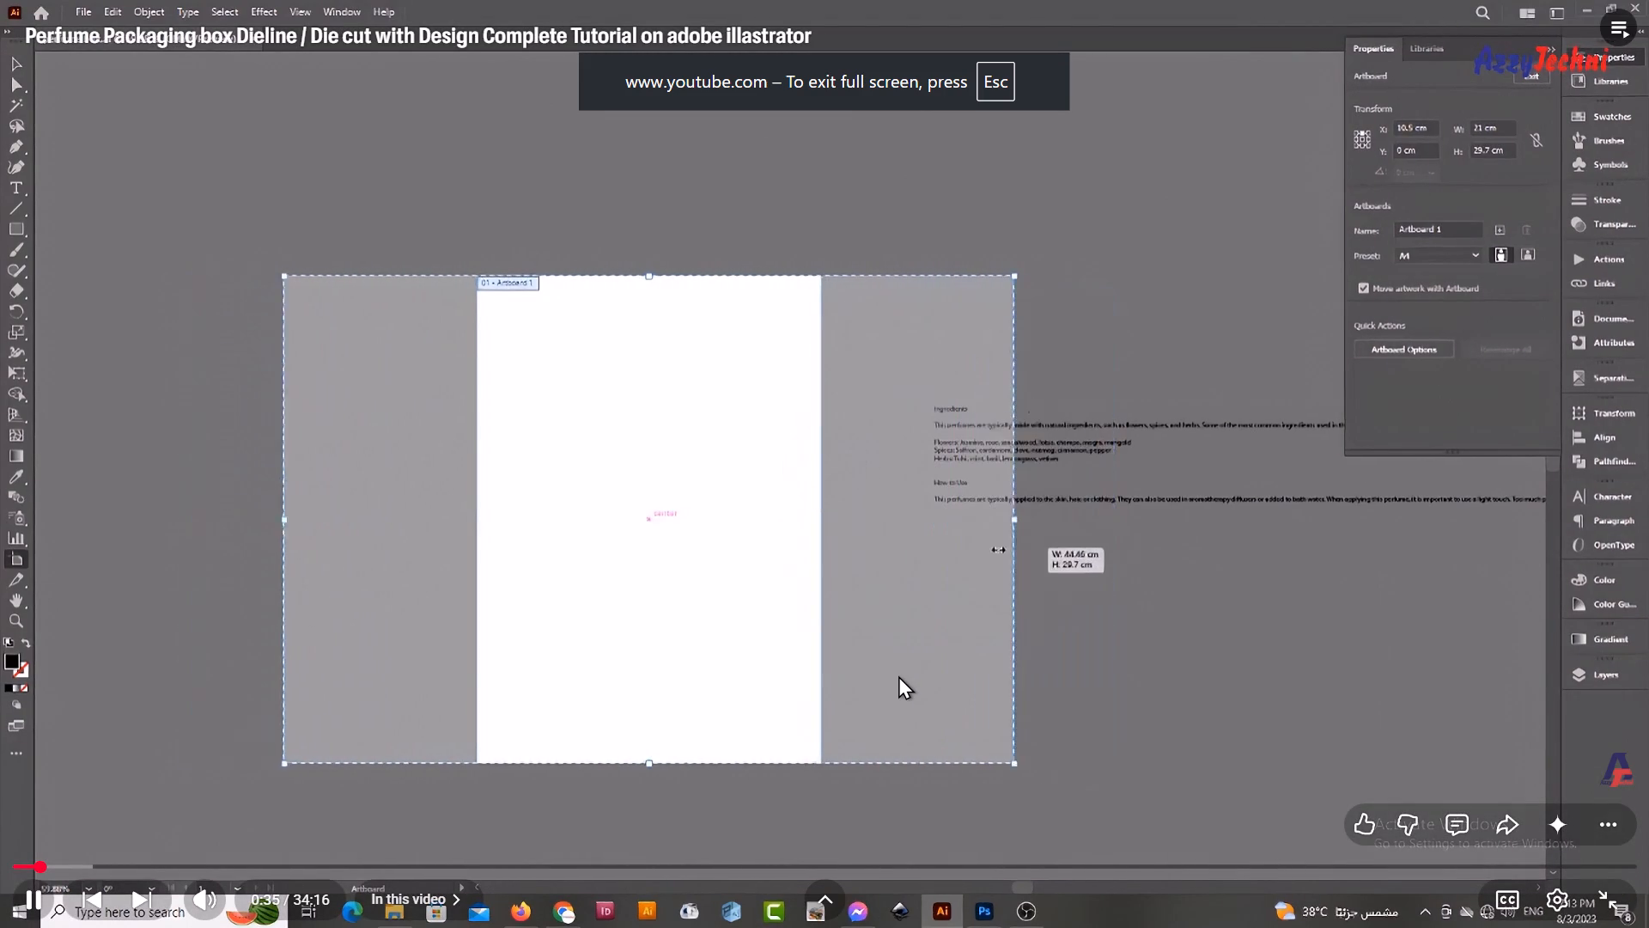
click(898, 675)
Switch to the Untitled-1 document in Illustrator and make the blank Artboard 14 active.
key(alt+Tab)
key(alt+Tab)
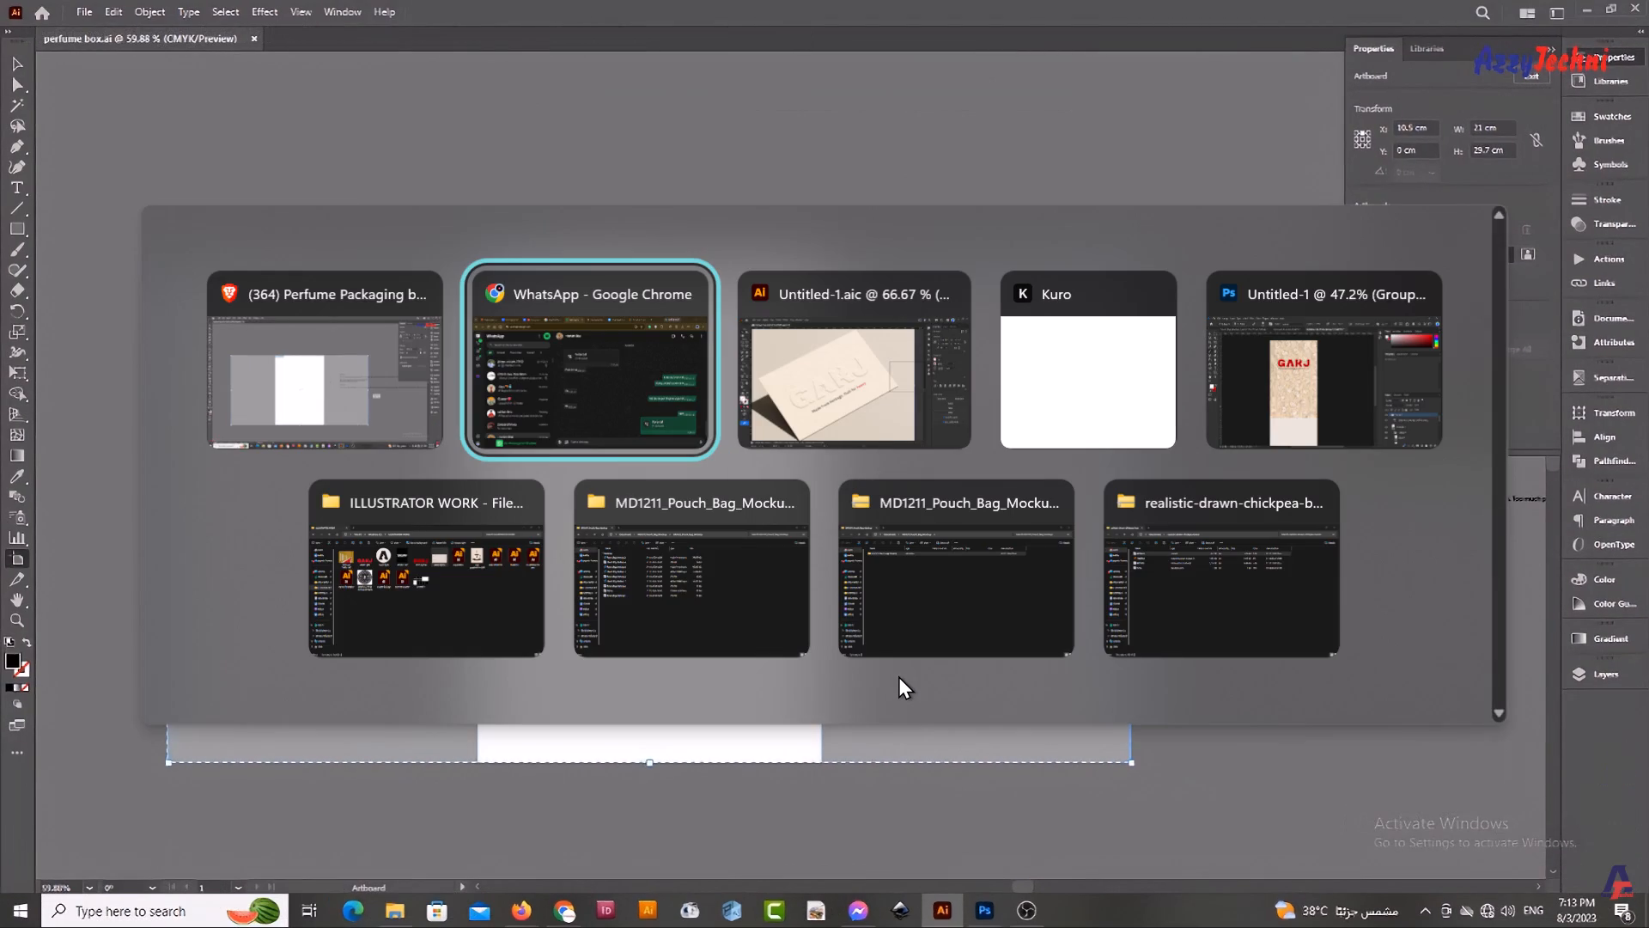
alt+scroll(898, 675, down, 7)
key(space)
key(space)
key(space)
key(space)
key(space)
key(space)
key(space)
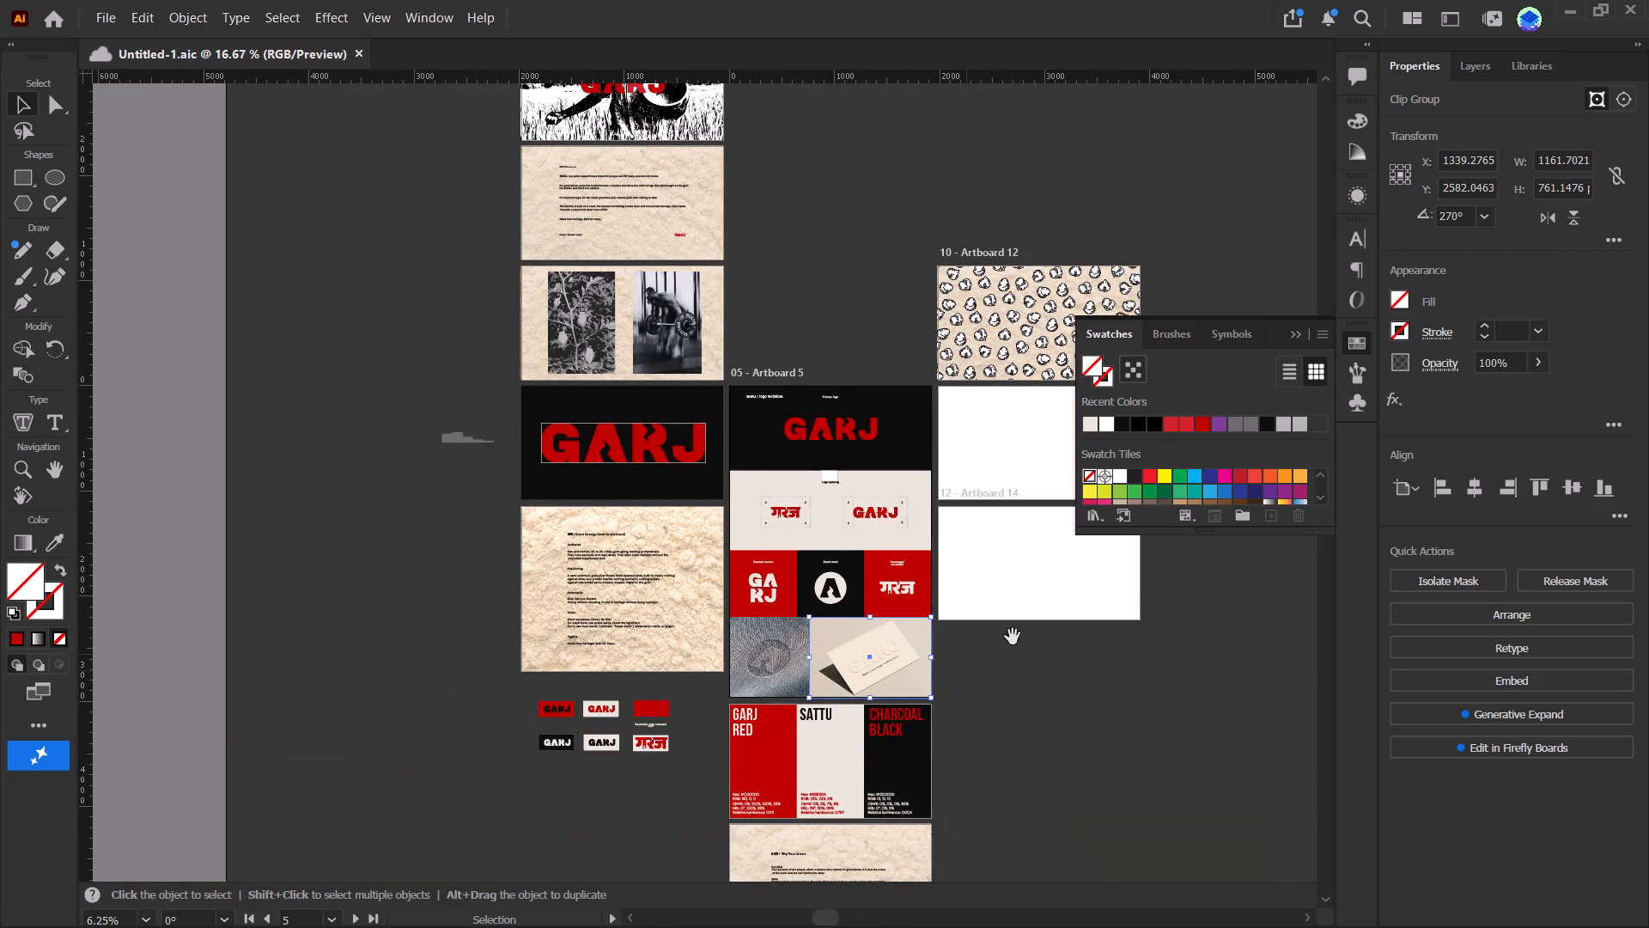
drag(1081, 586, 897, 659)
click(889, 655)
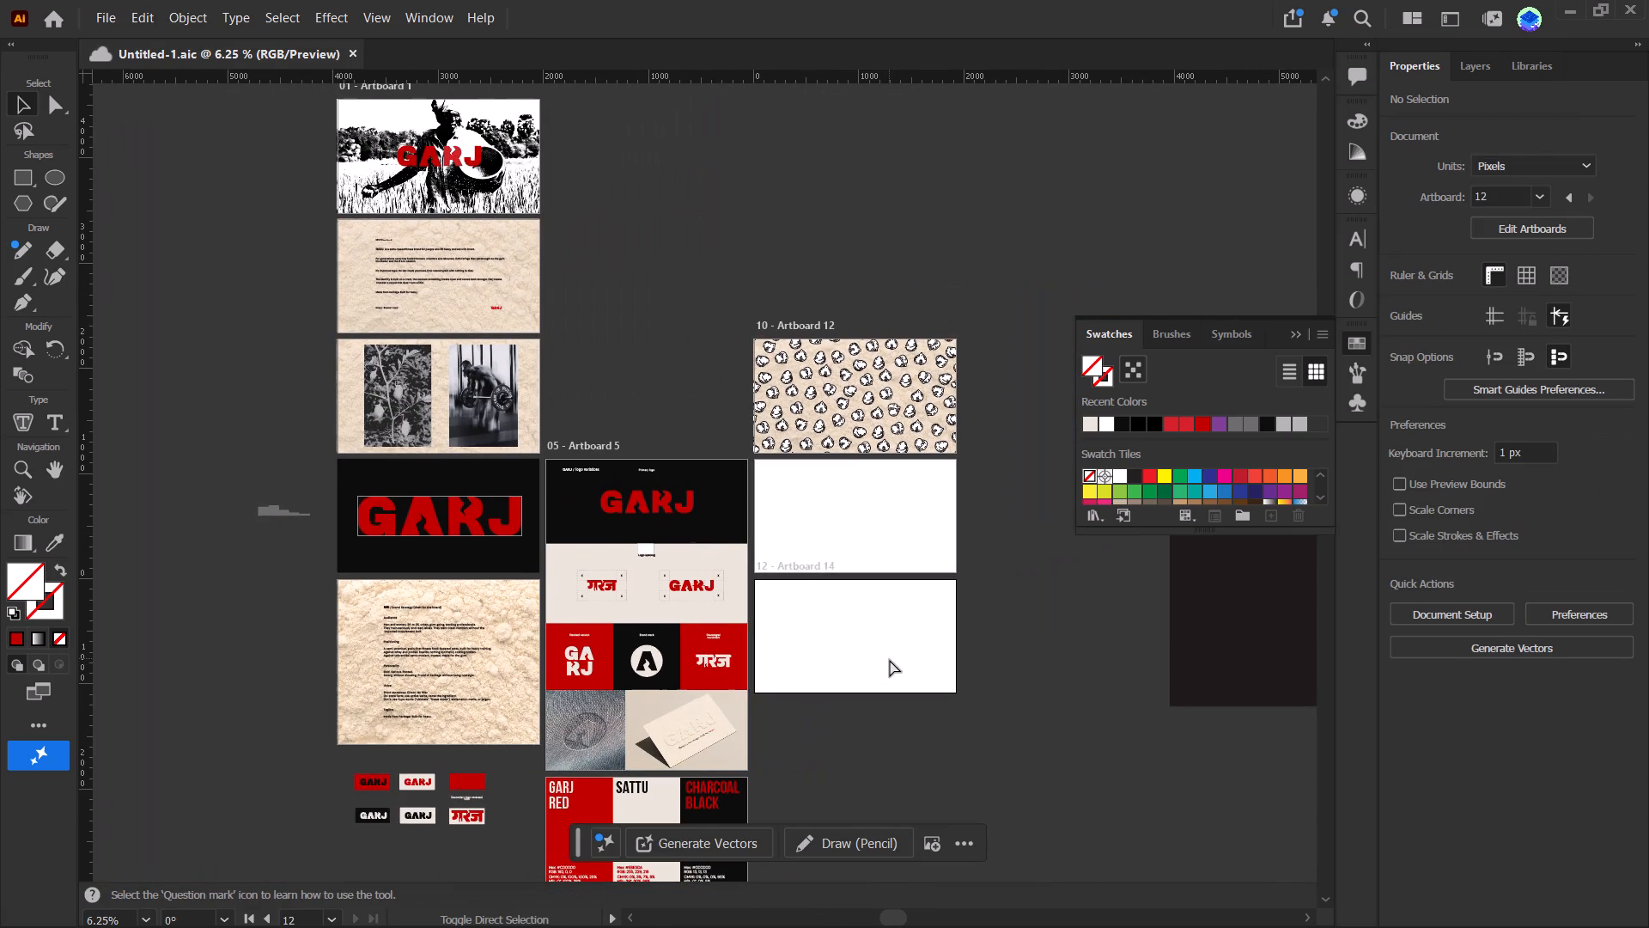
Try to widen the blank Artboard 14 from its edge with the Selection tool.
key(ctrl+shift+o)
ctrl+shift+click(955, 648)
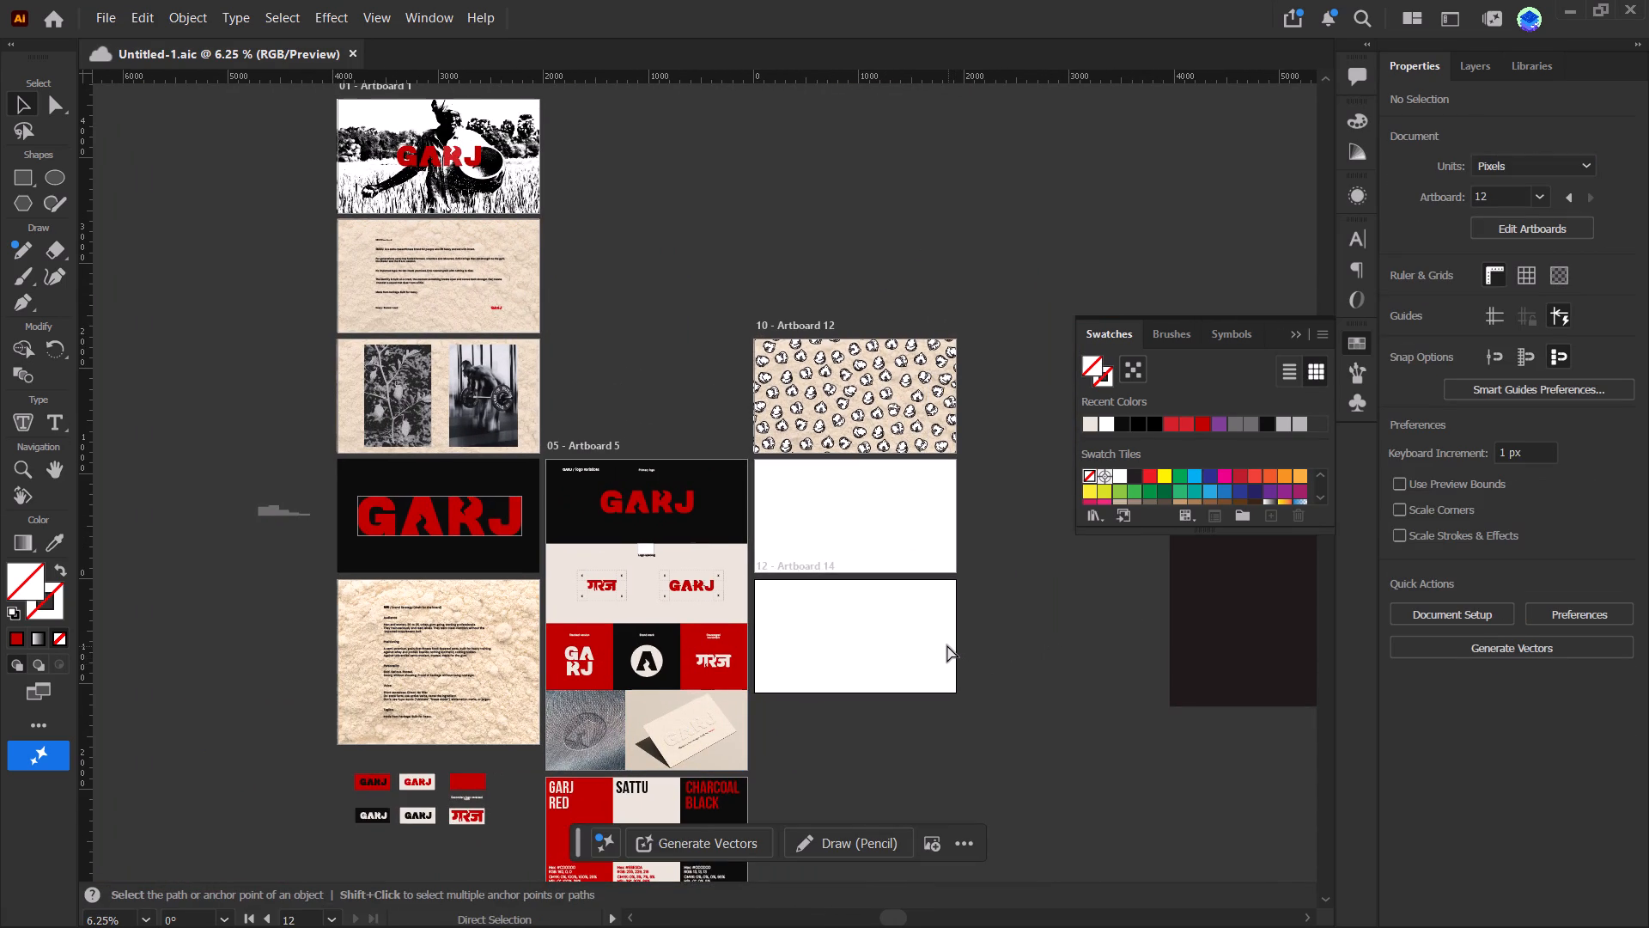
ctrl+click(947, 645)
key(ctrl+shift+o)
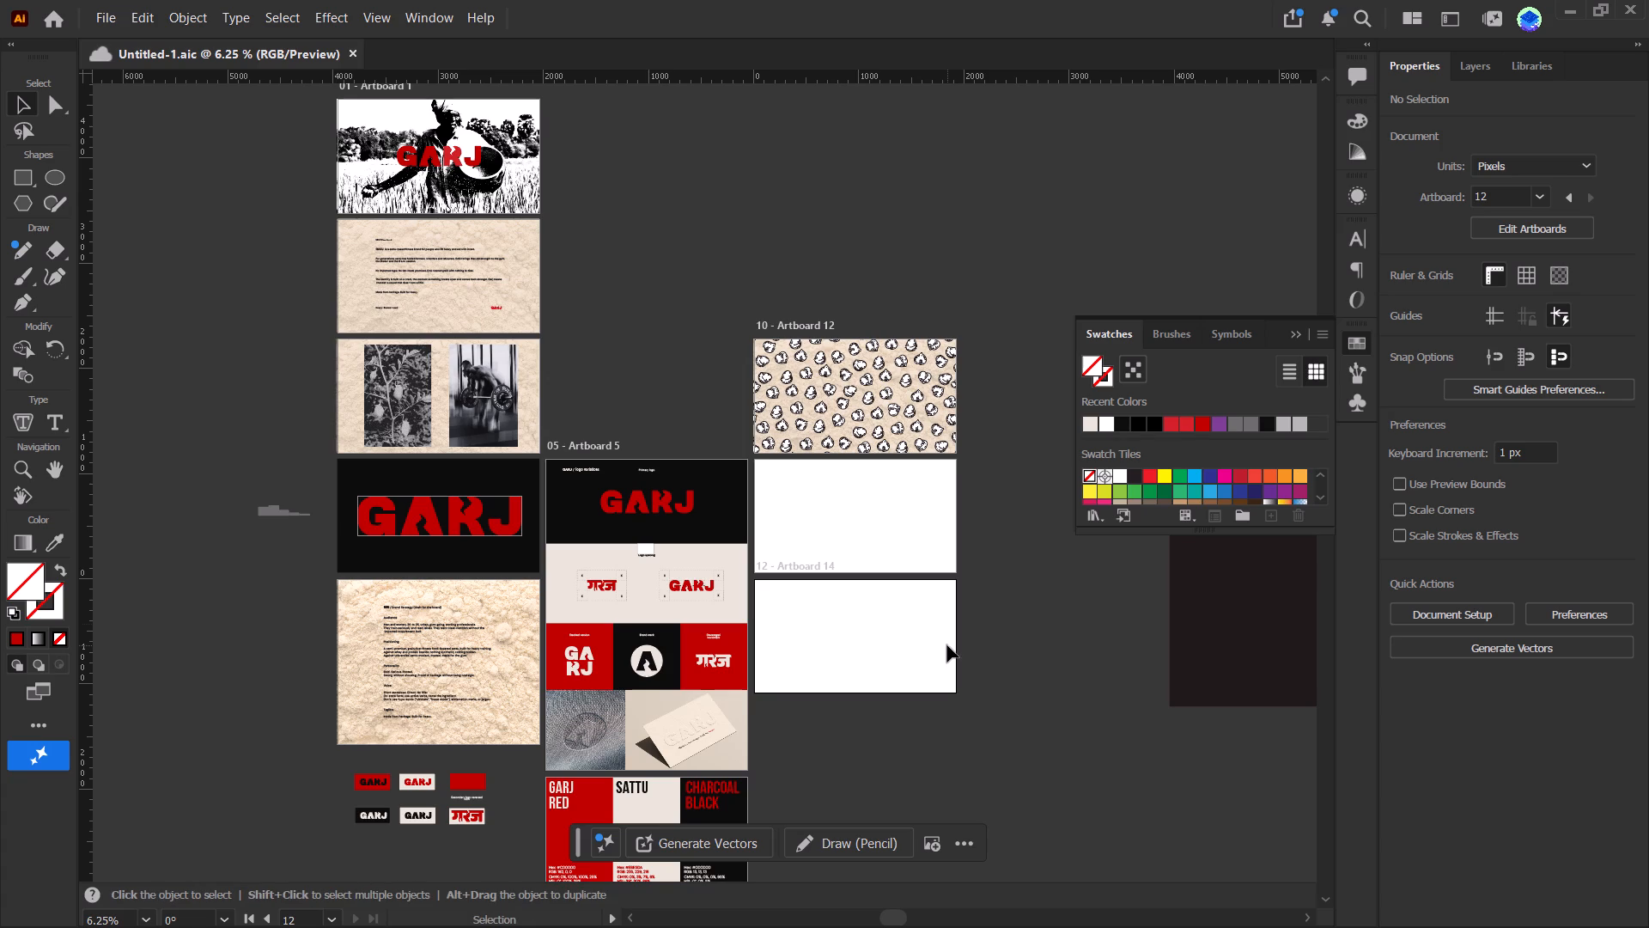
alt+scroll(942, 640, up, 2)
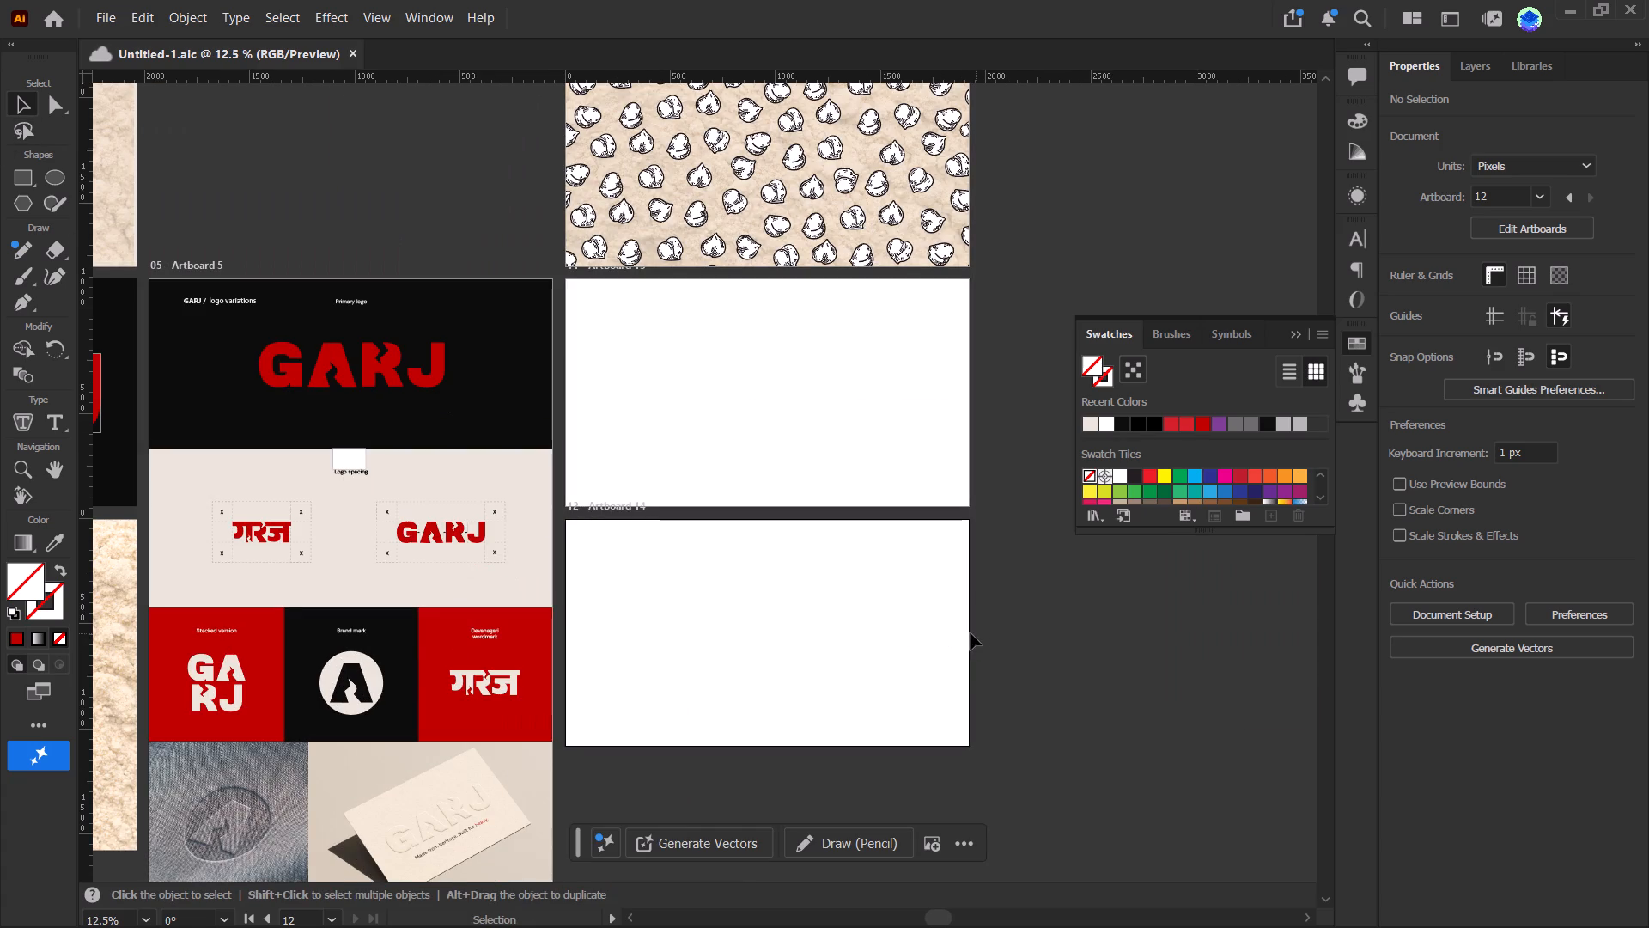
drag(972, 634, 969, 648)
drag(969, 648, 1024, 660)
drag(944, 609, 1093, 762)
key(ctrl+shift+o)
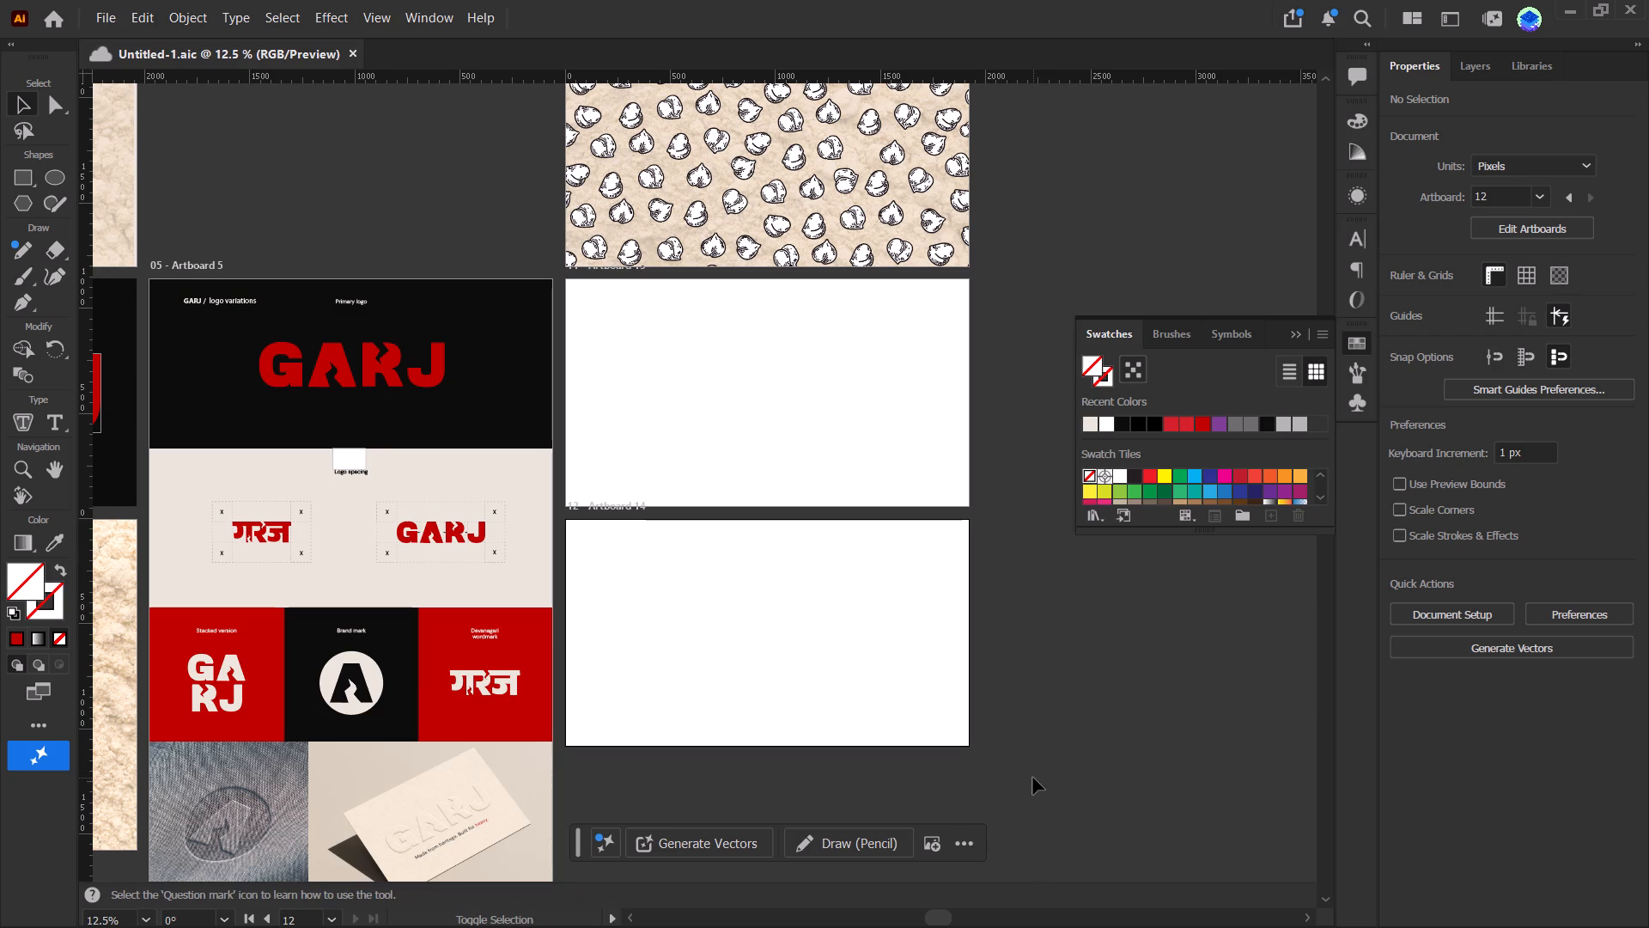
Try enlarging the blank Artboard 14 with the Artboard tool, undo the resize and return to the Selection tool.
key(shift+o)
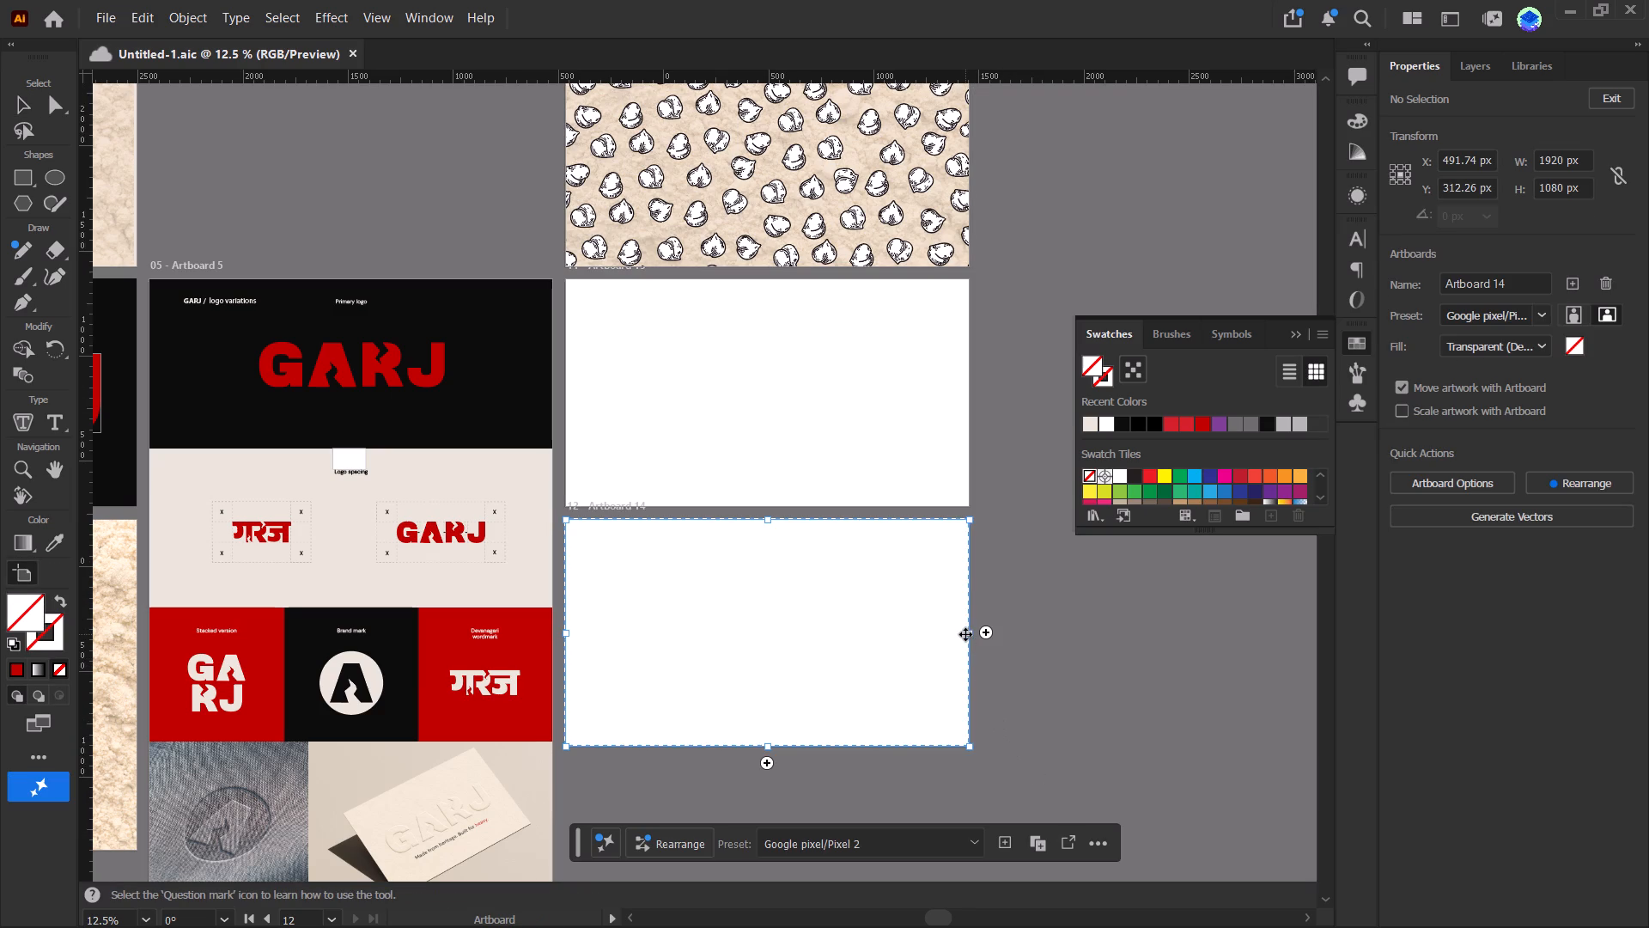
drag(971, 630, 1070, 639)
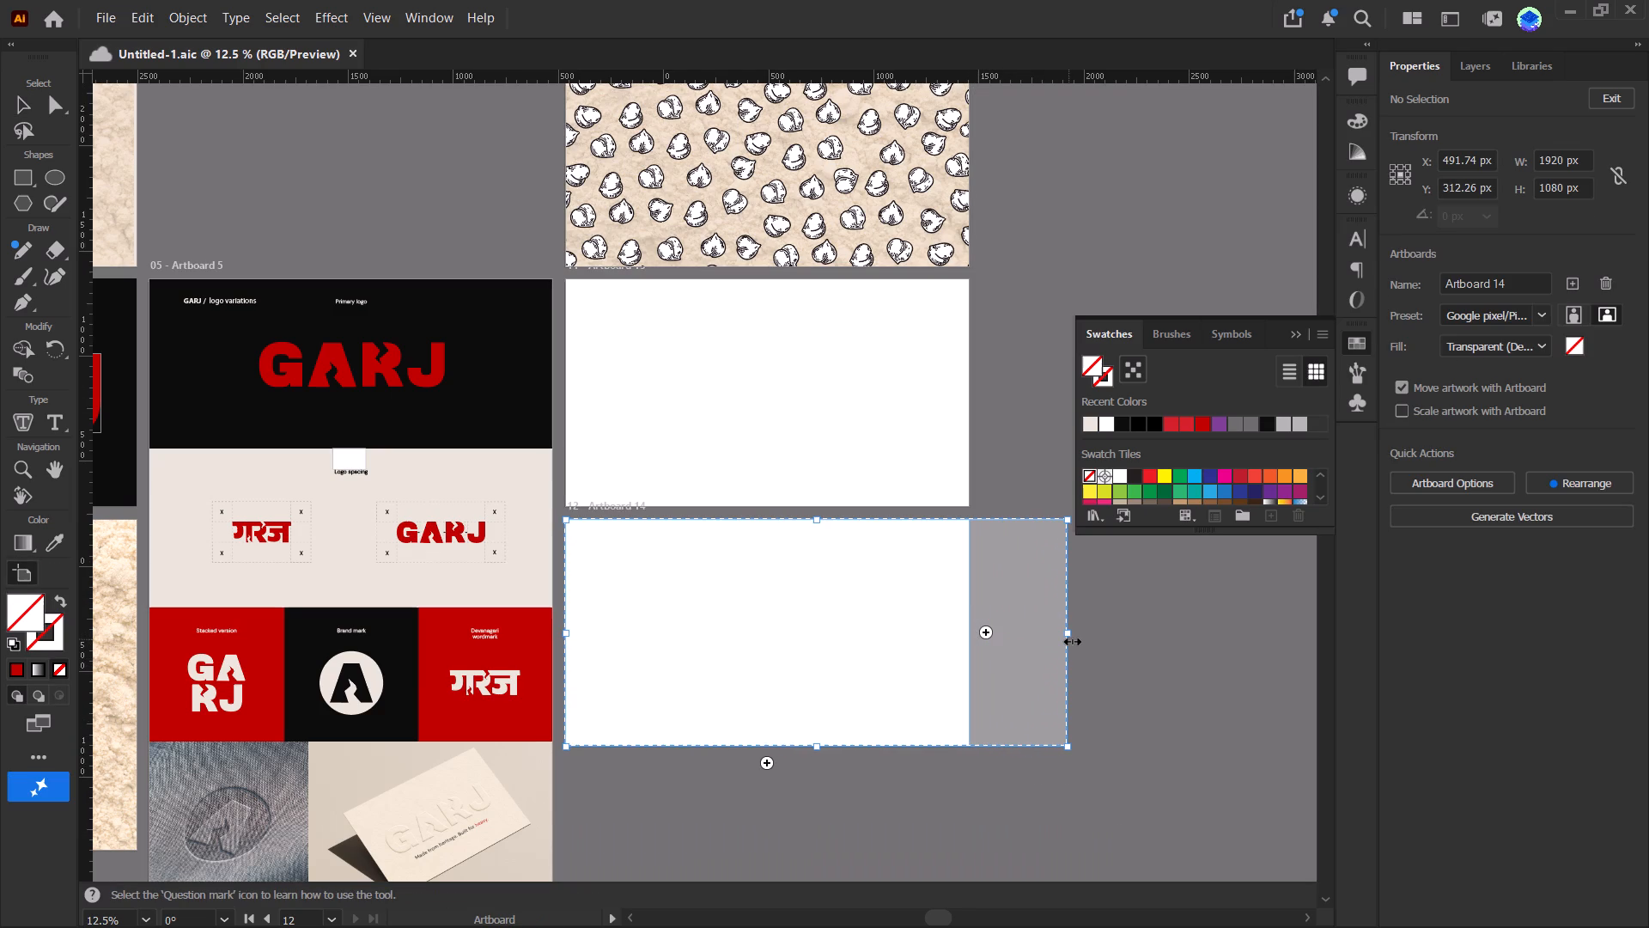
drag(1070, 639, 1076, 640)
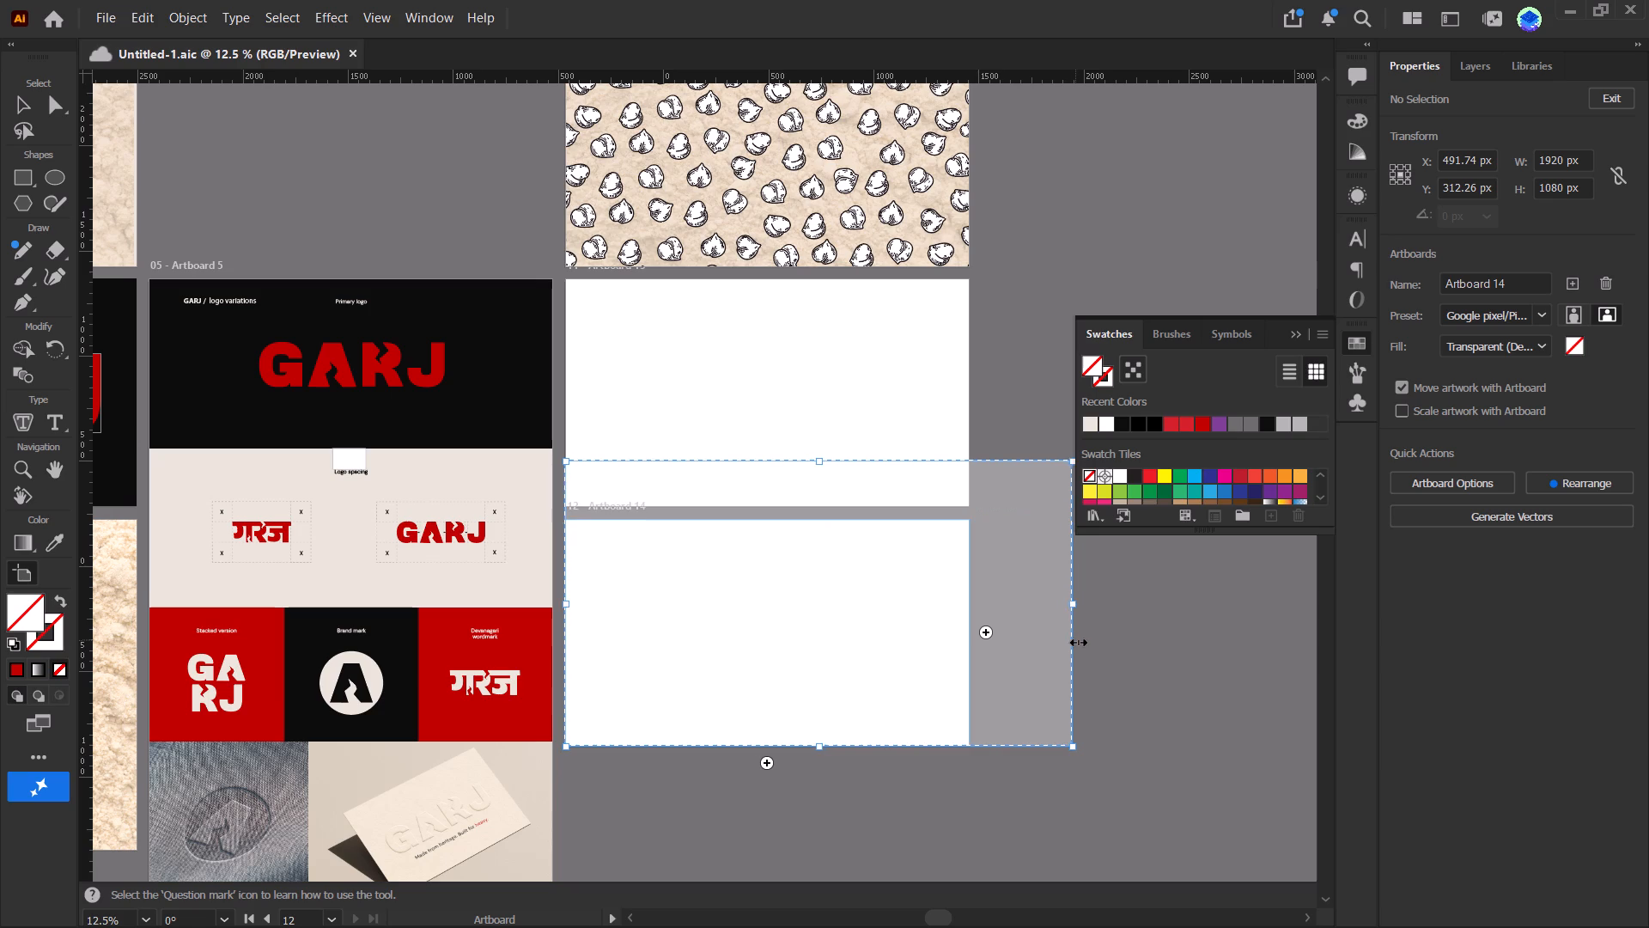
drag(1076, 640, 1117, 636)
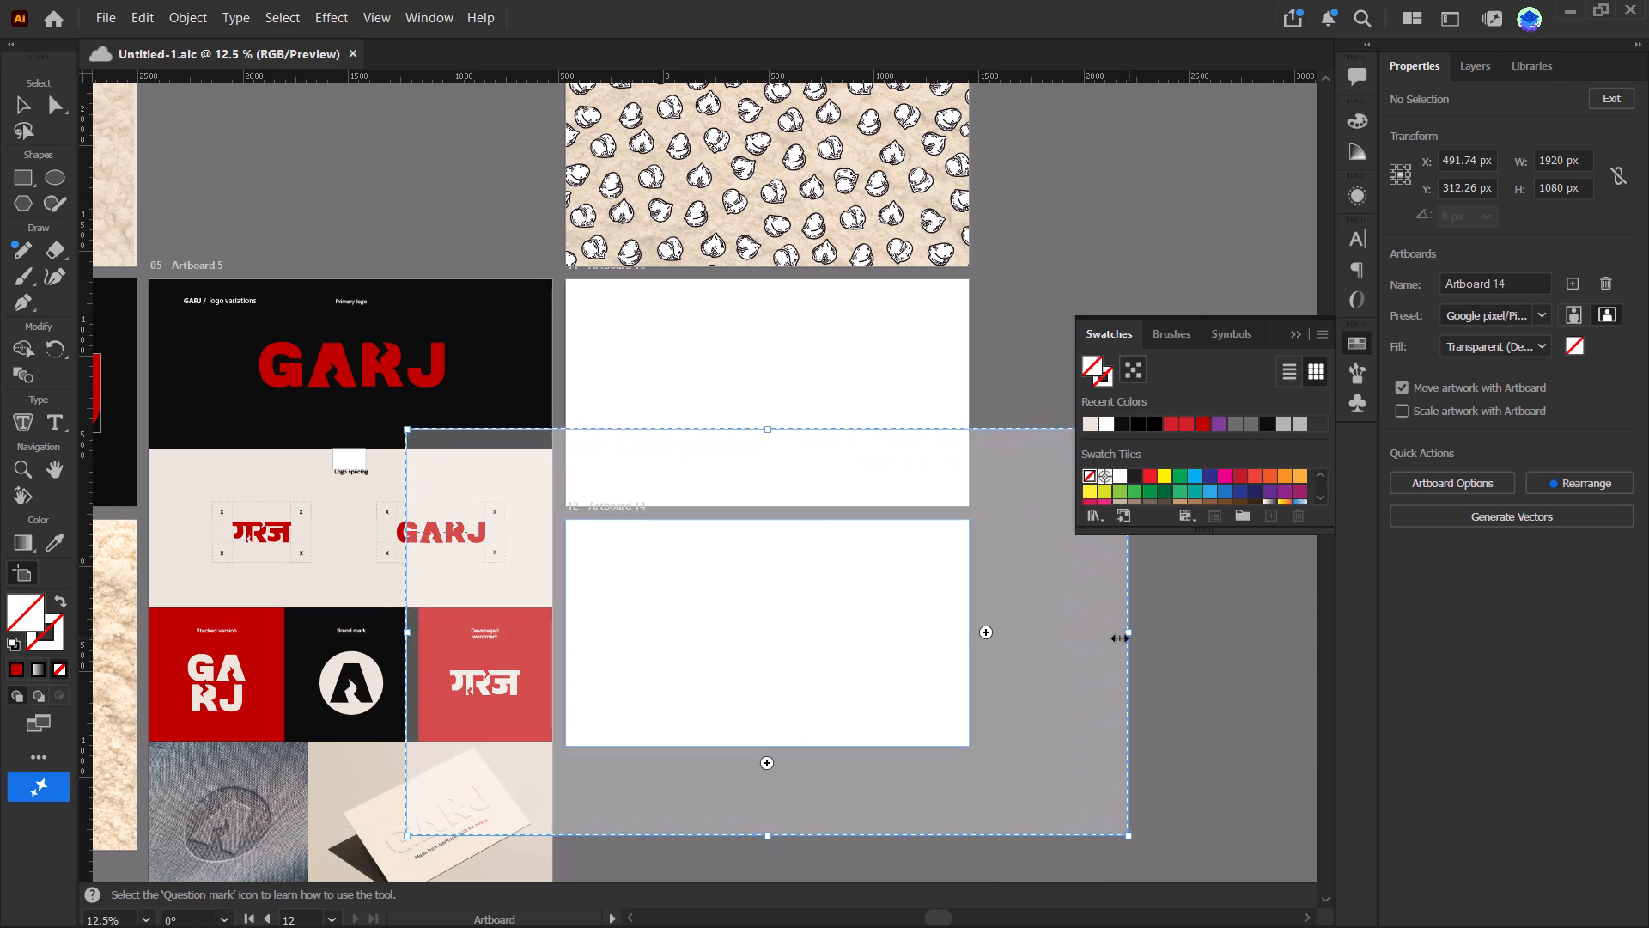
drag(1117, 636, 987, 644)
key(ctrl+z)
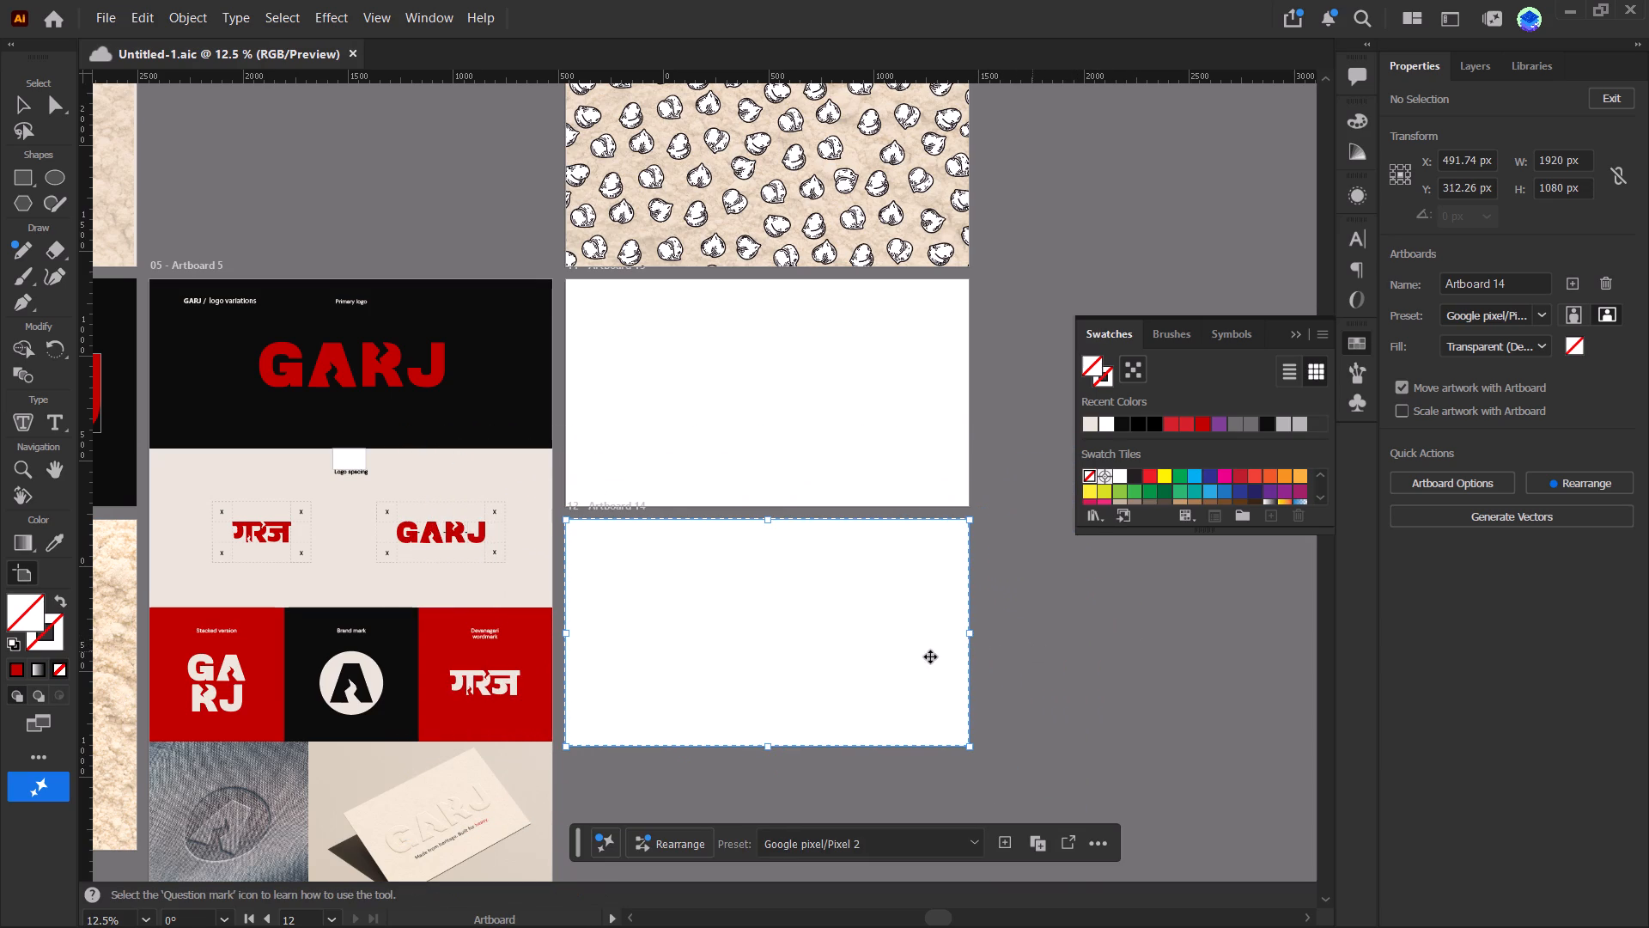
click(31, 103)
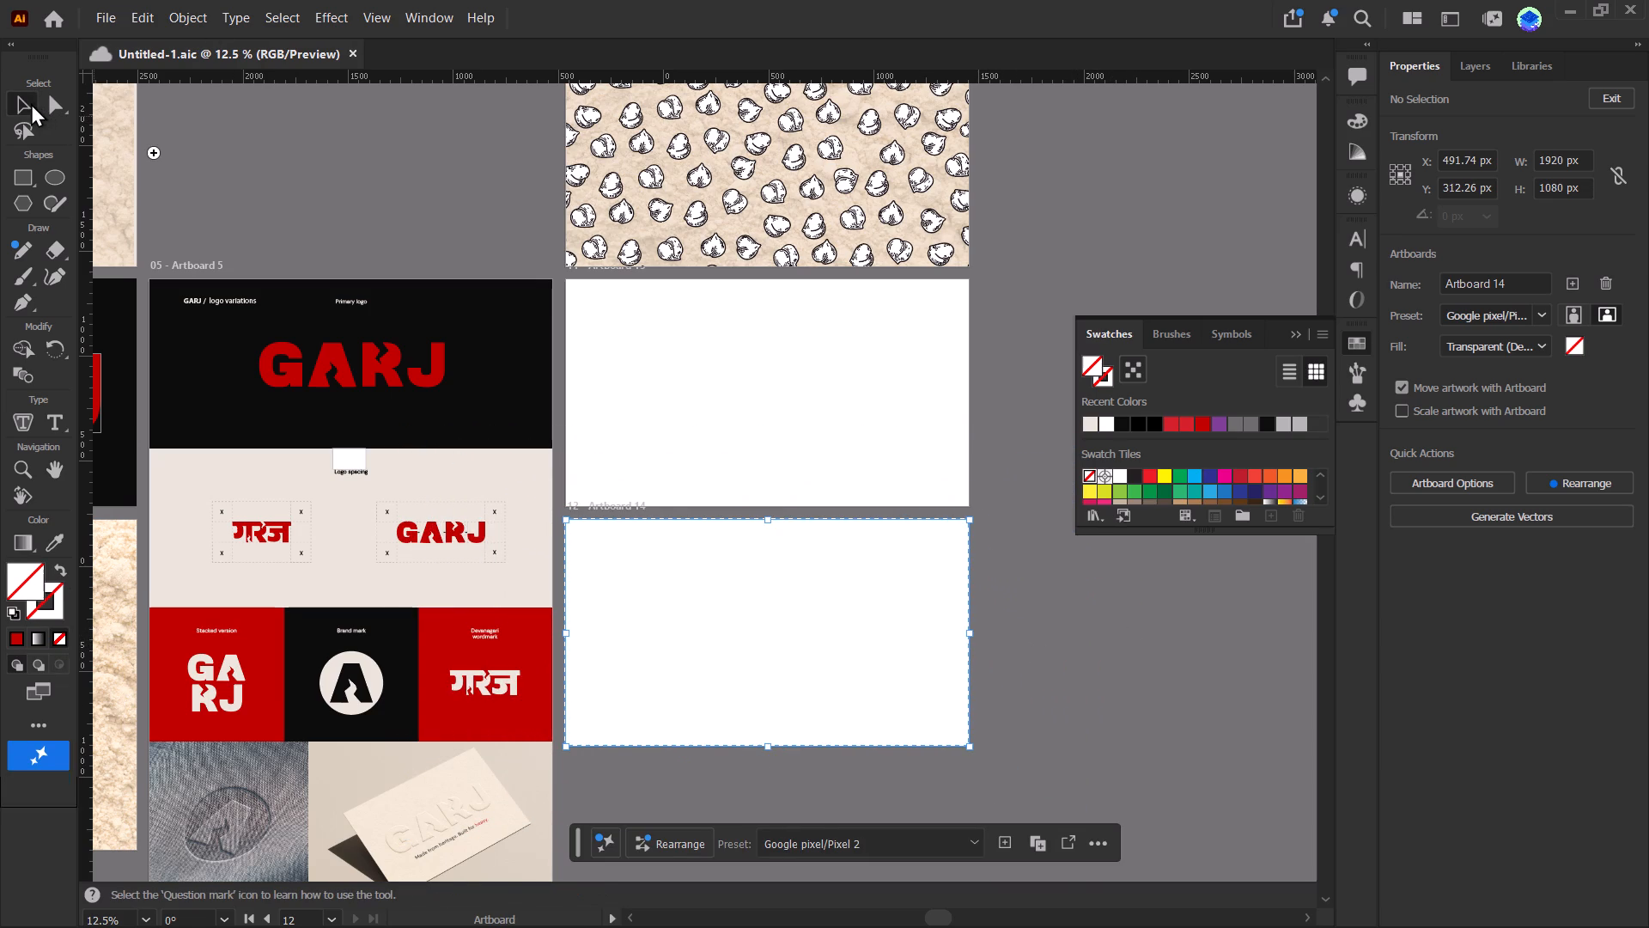
Switch back to the dieline tutorial in the browser, resume it and rewind 5 seconds to rewatch the artboard resizing.
key(alt+Tab)
click(711, 481)
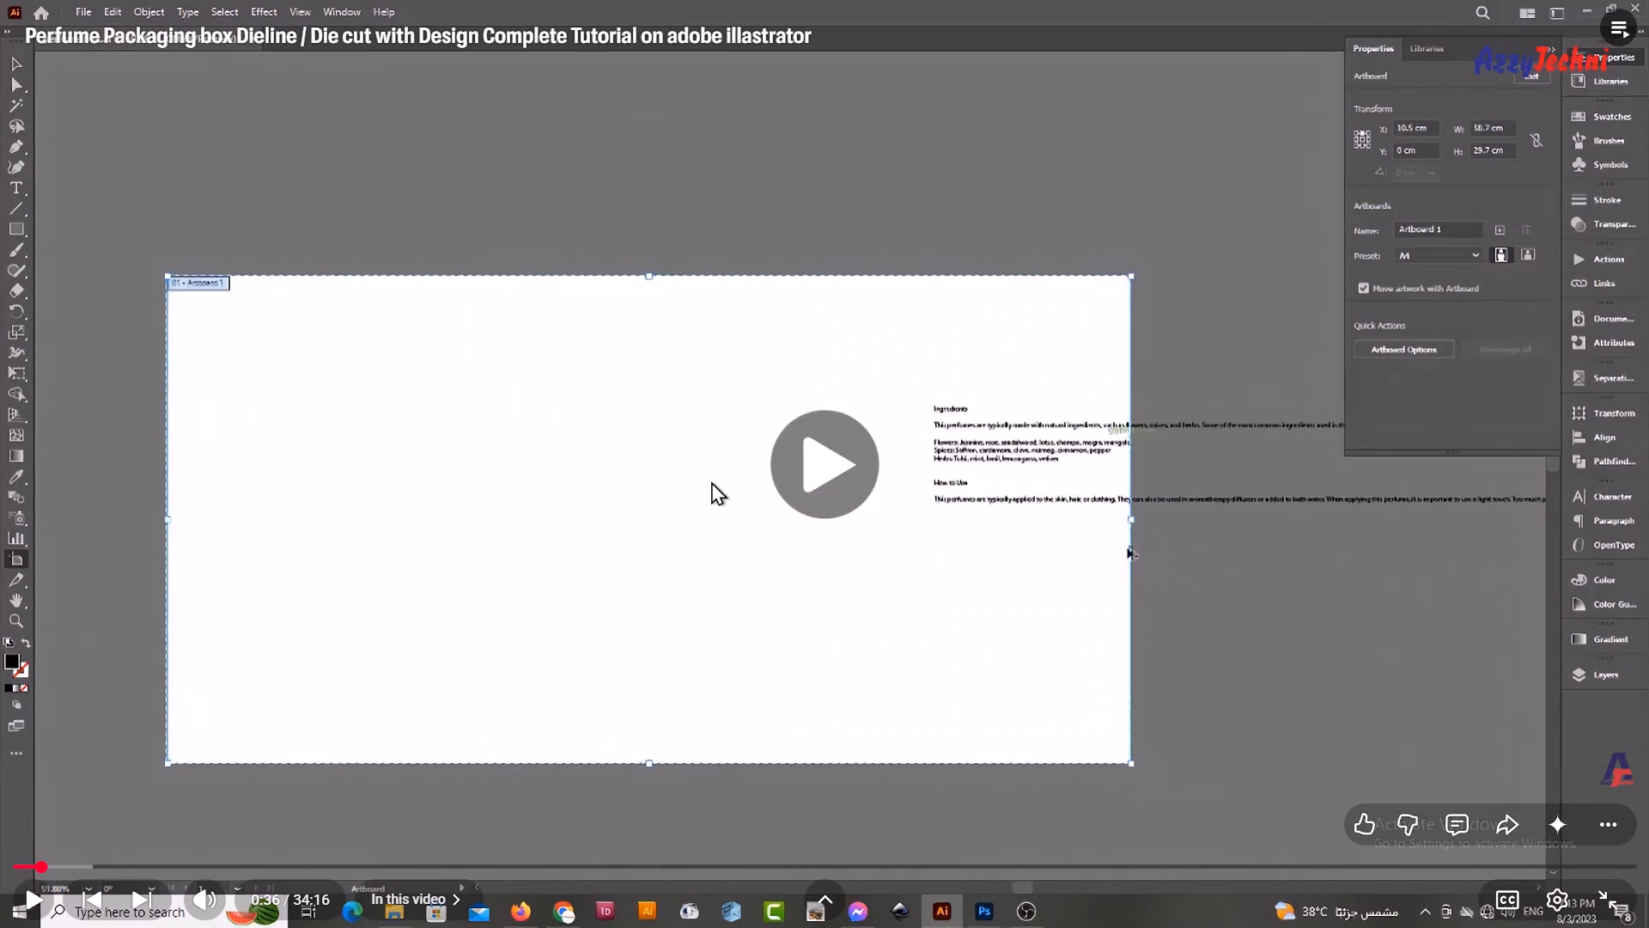
key(Left)
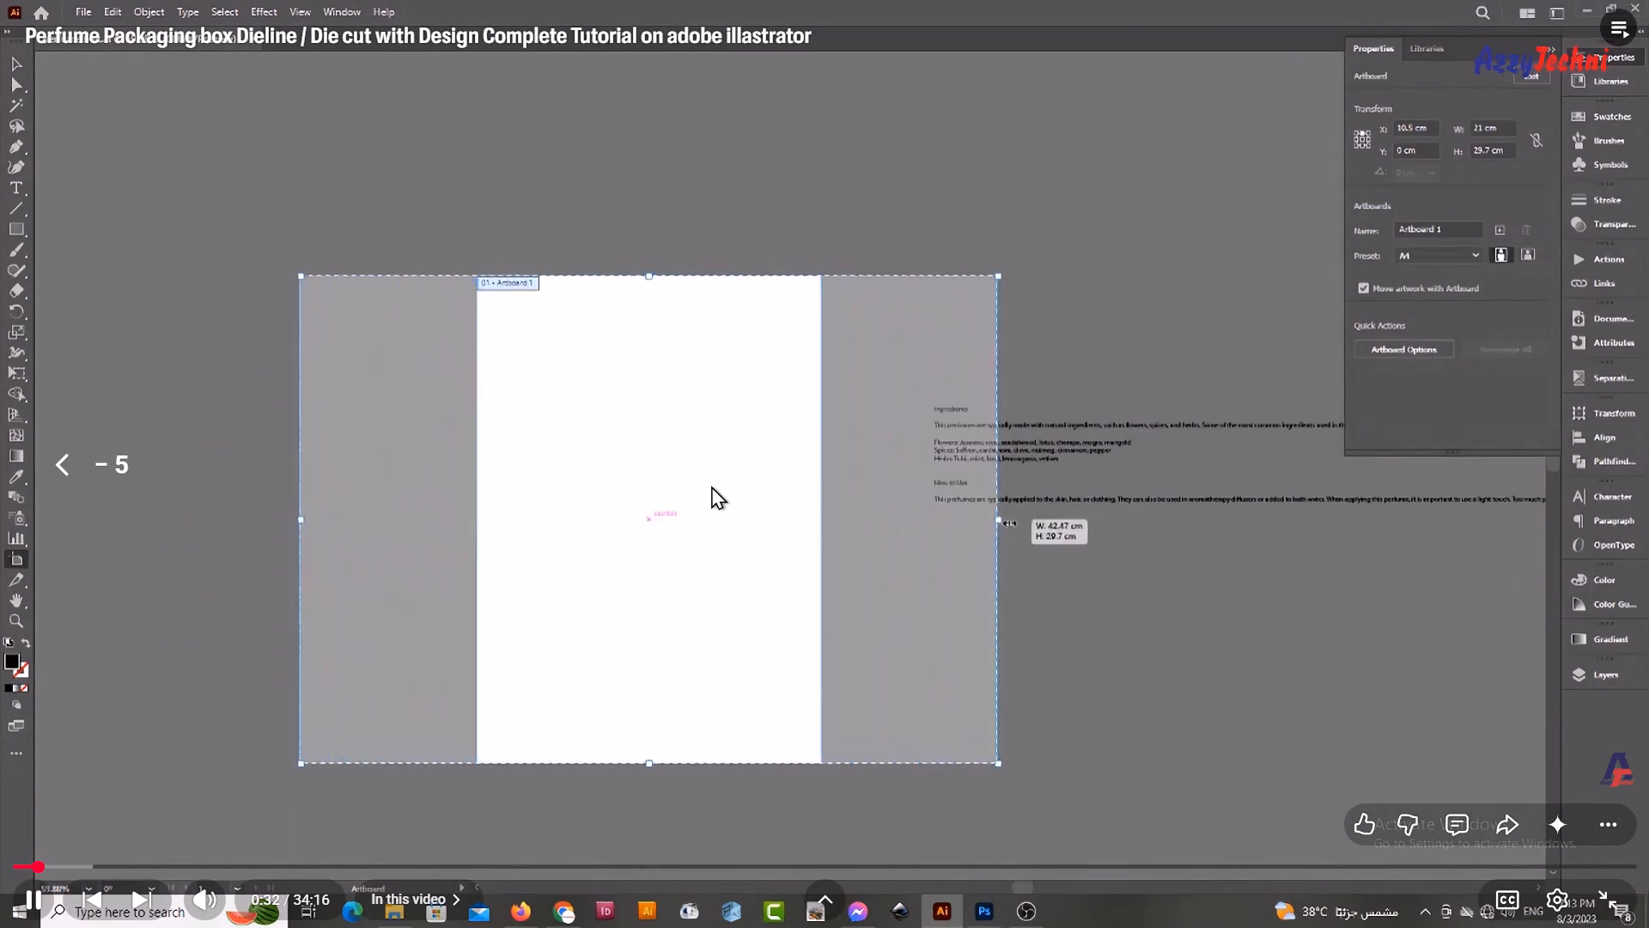
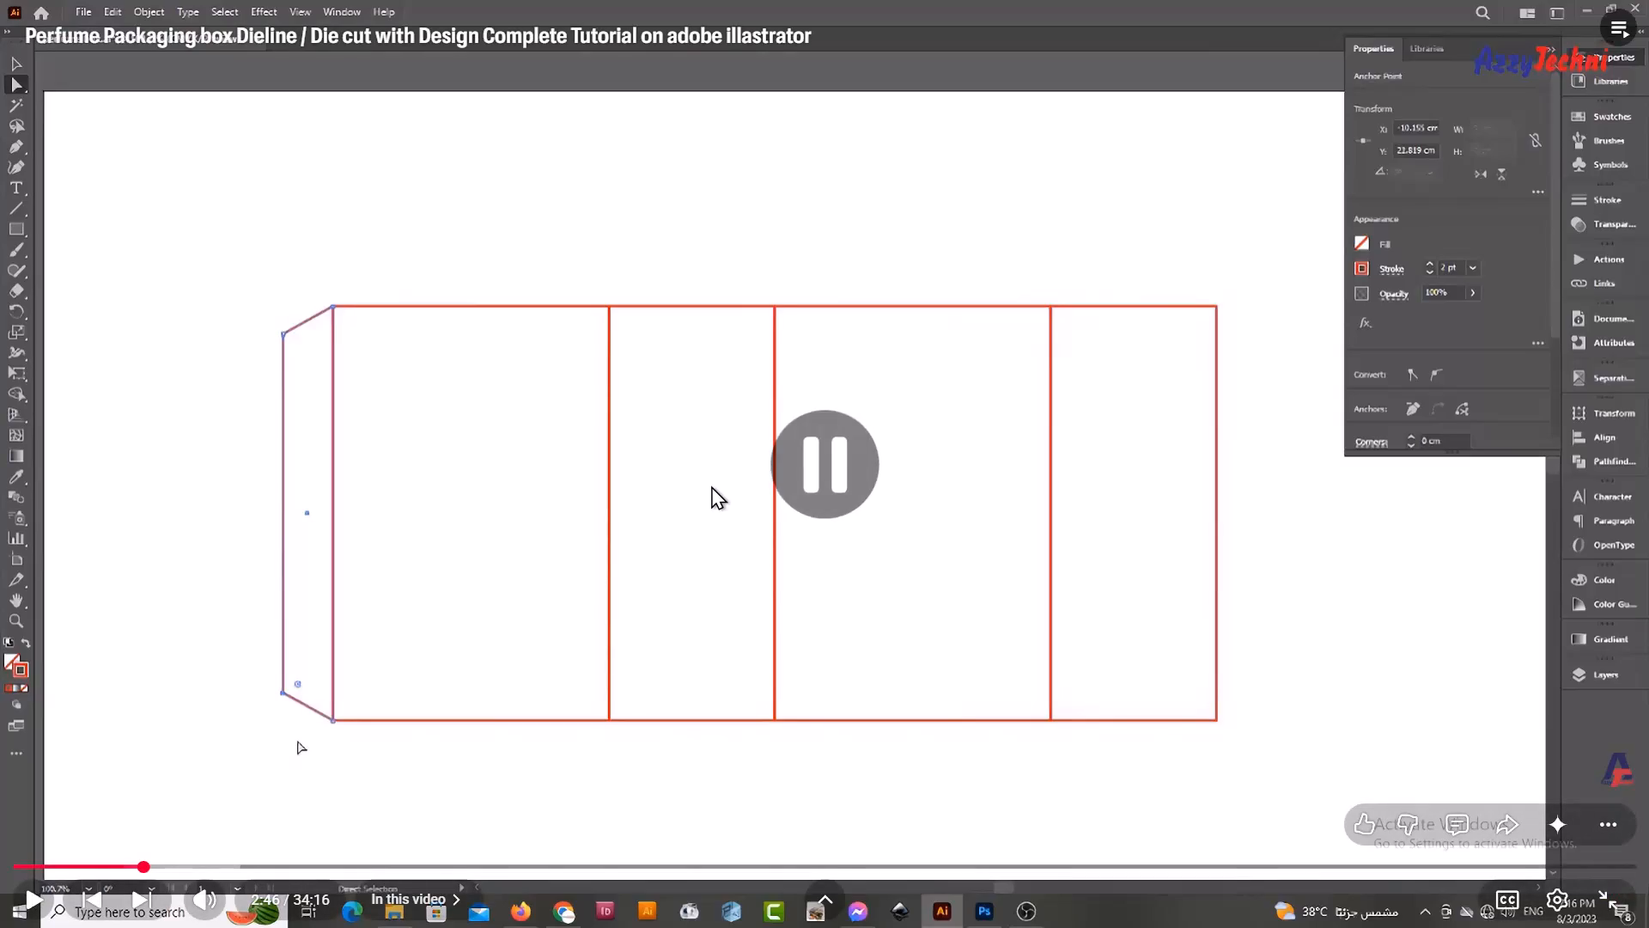
Switch back to Illustrator and create a new one-artboard document of 1920 x 1080 px in RGB colour.
key(alt+Tab)
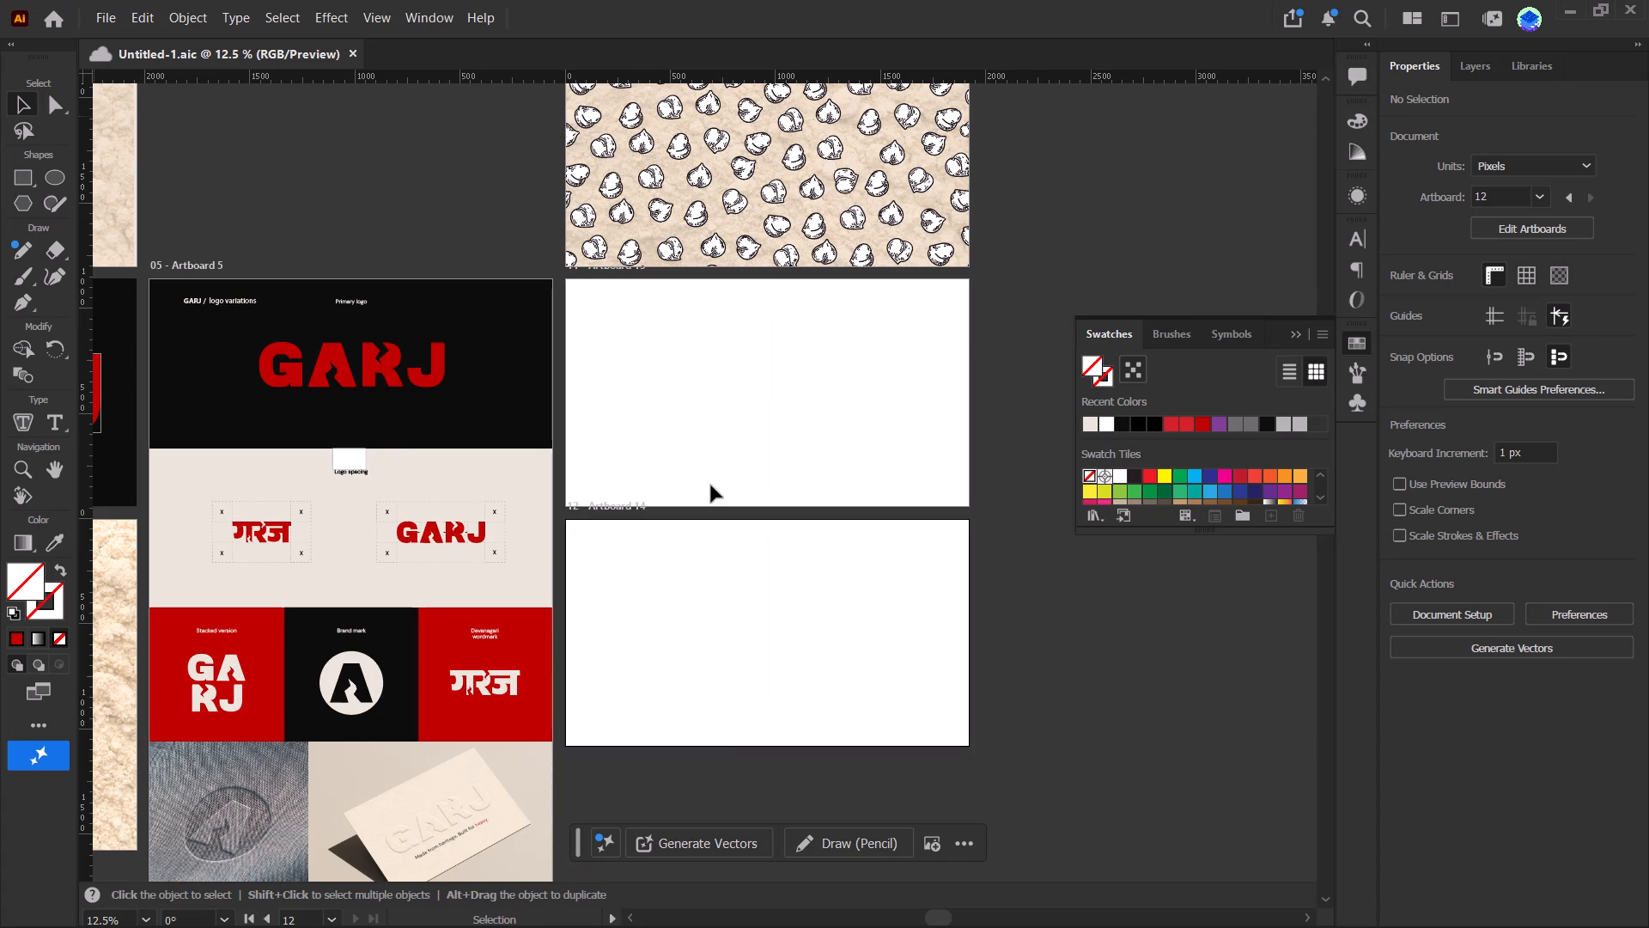
alt+scroll(1109, 277, up, 1)
key(space)
key(space)
drag(709, 354, 721, 372)
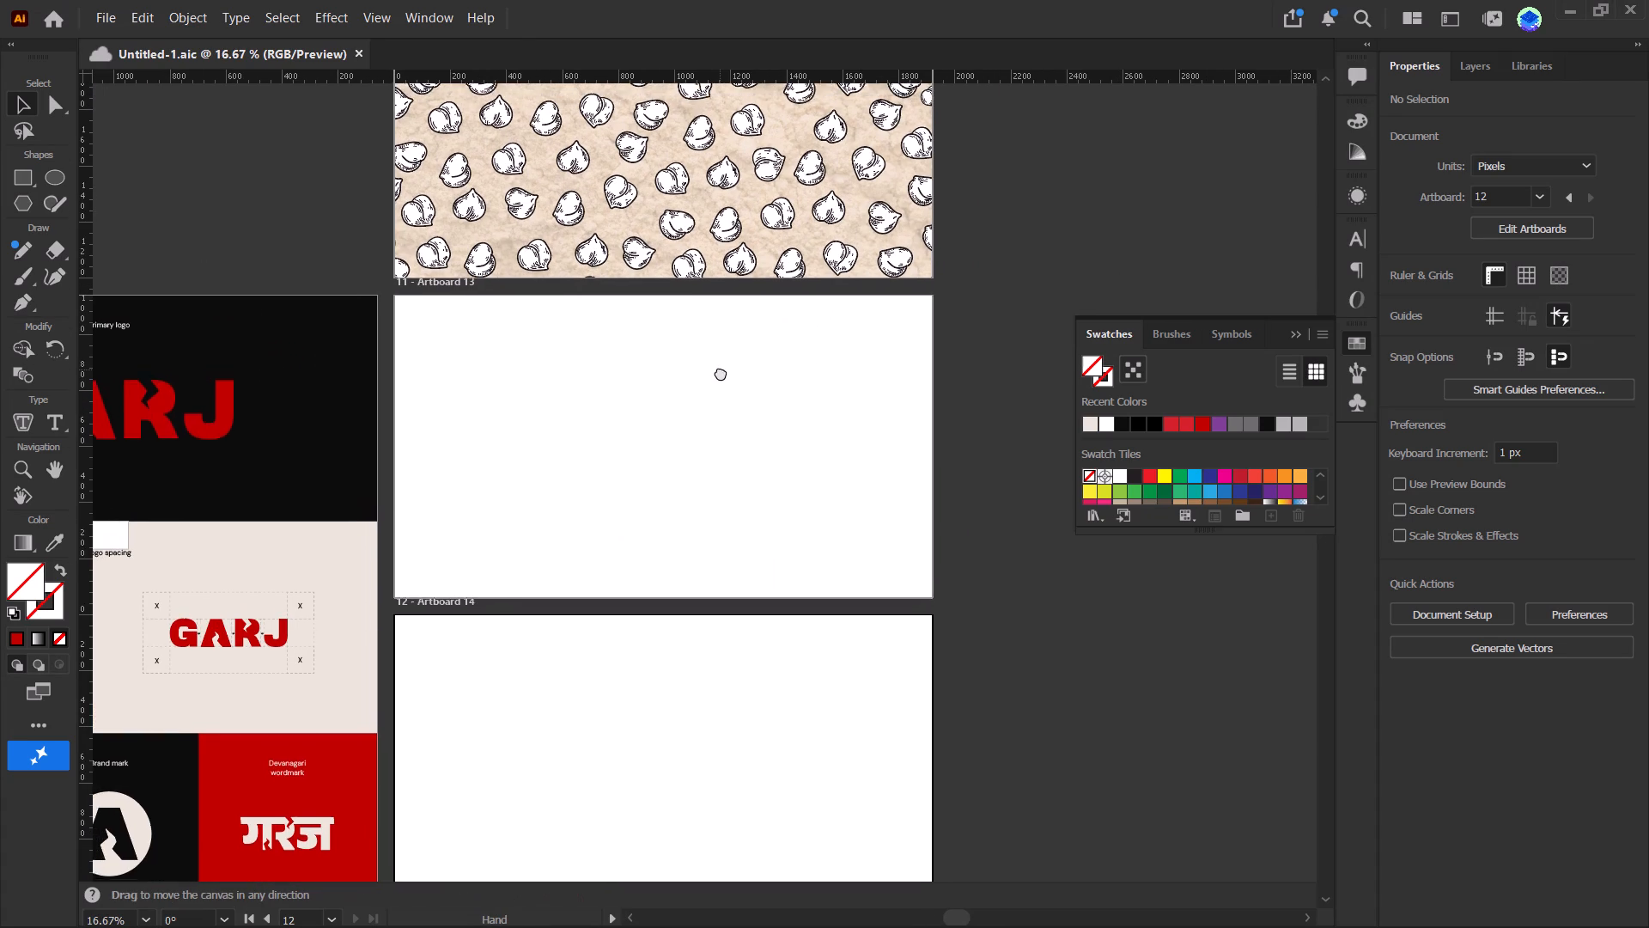
drag(721, 372, 721, 373)
alt+scroll(692, 396, up, 2)
alt+scroll(692, 397, down, 1)
key(space)
key(space)
drag(692, 404, 733, 430)
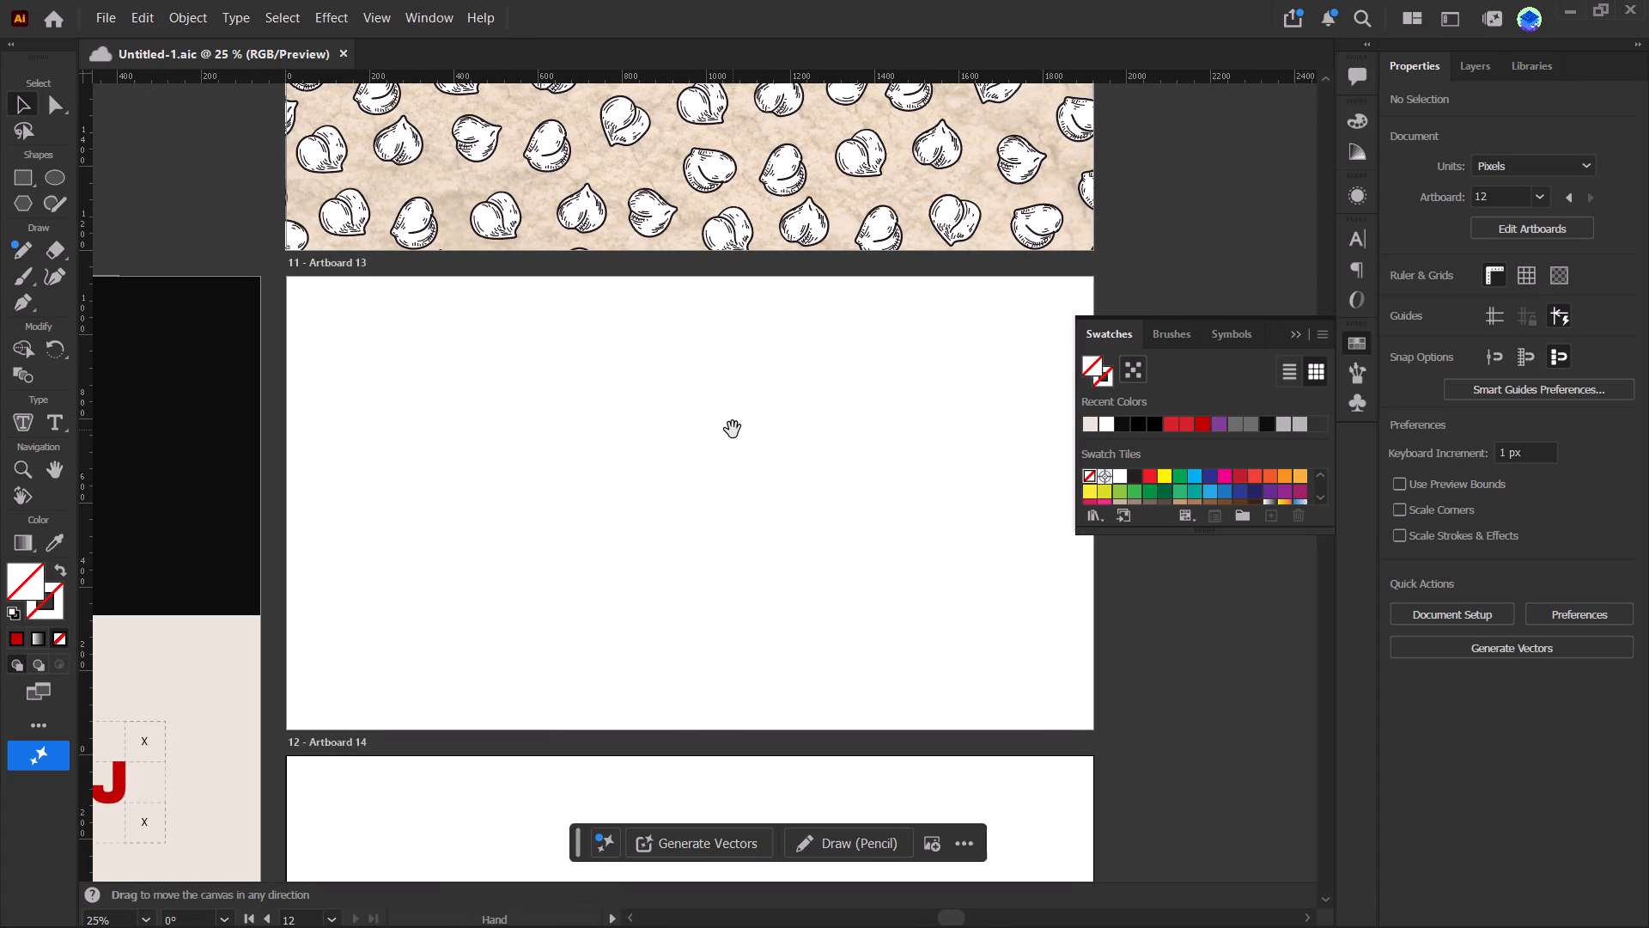
key(ctrl+n)
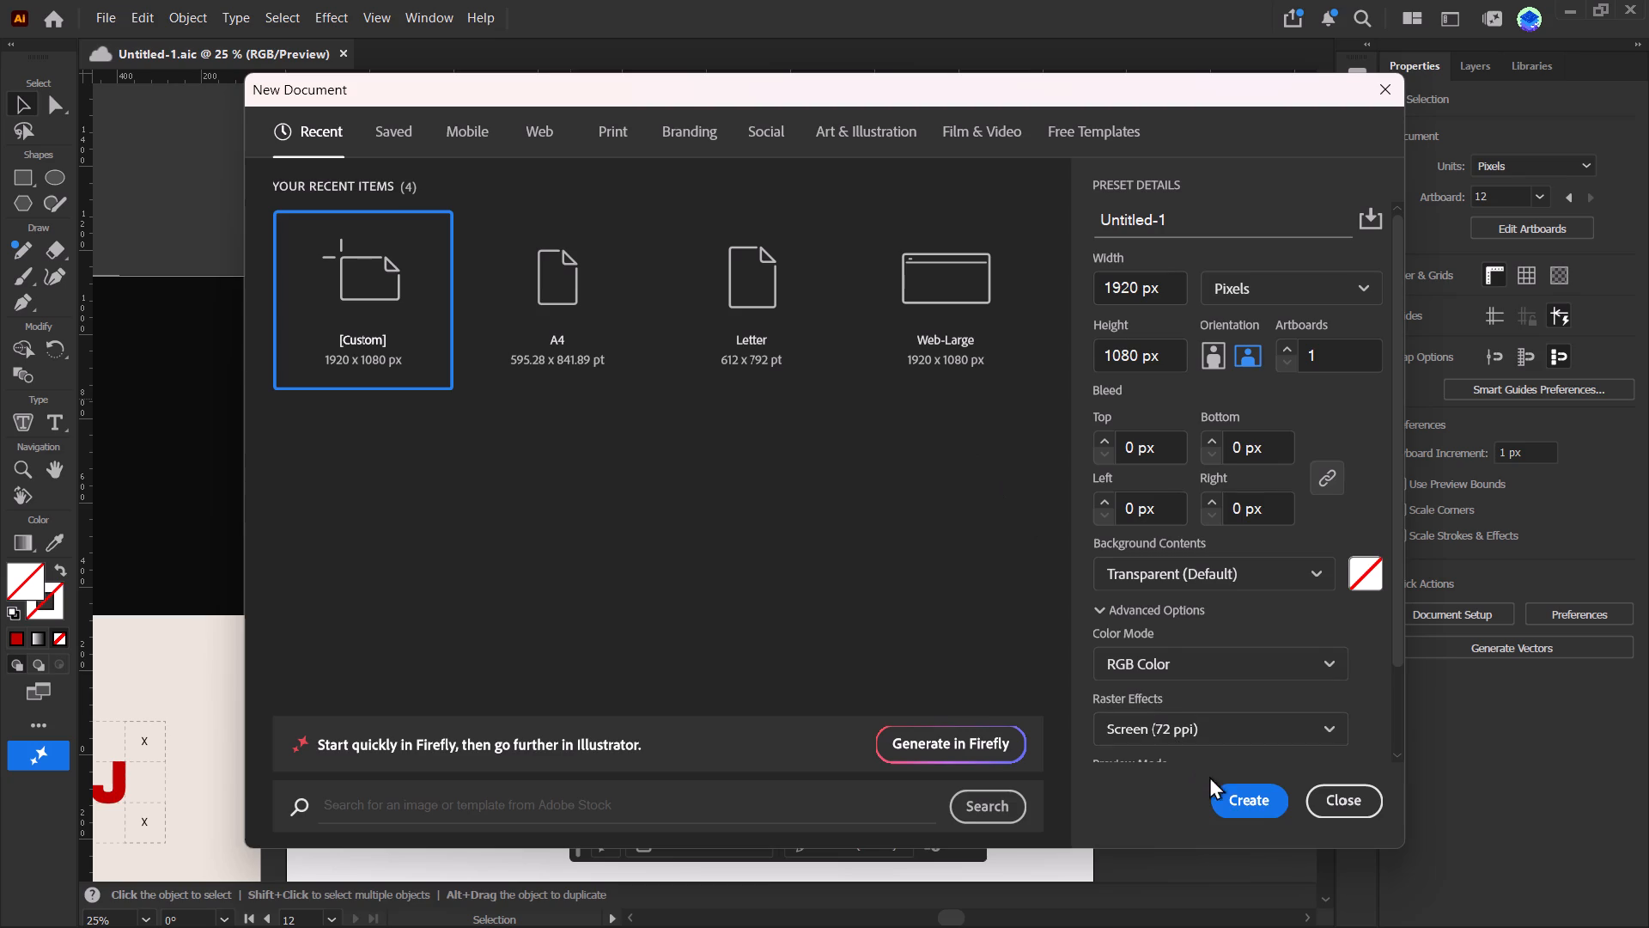
click(1238, 802)
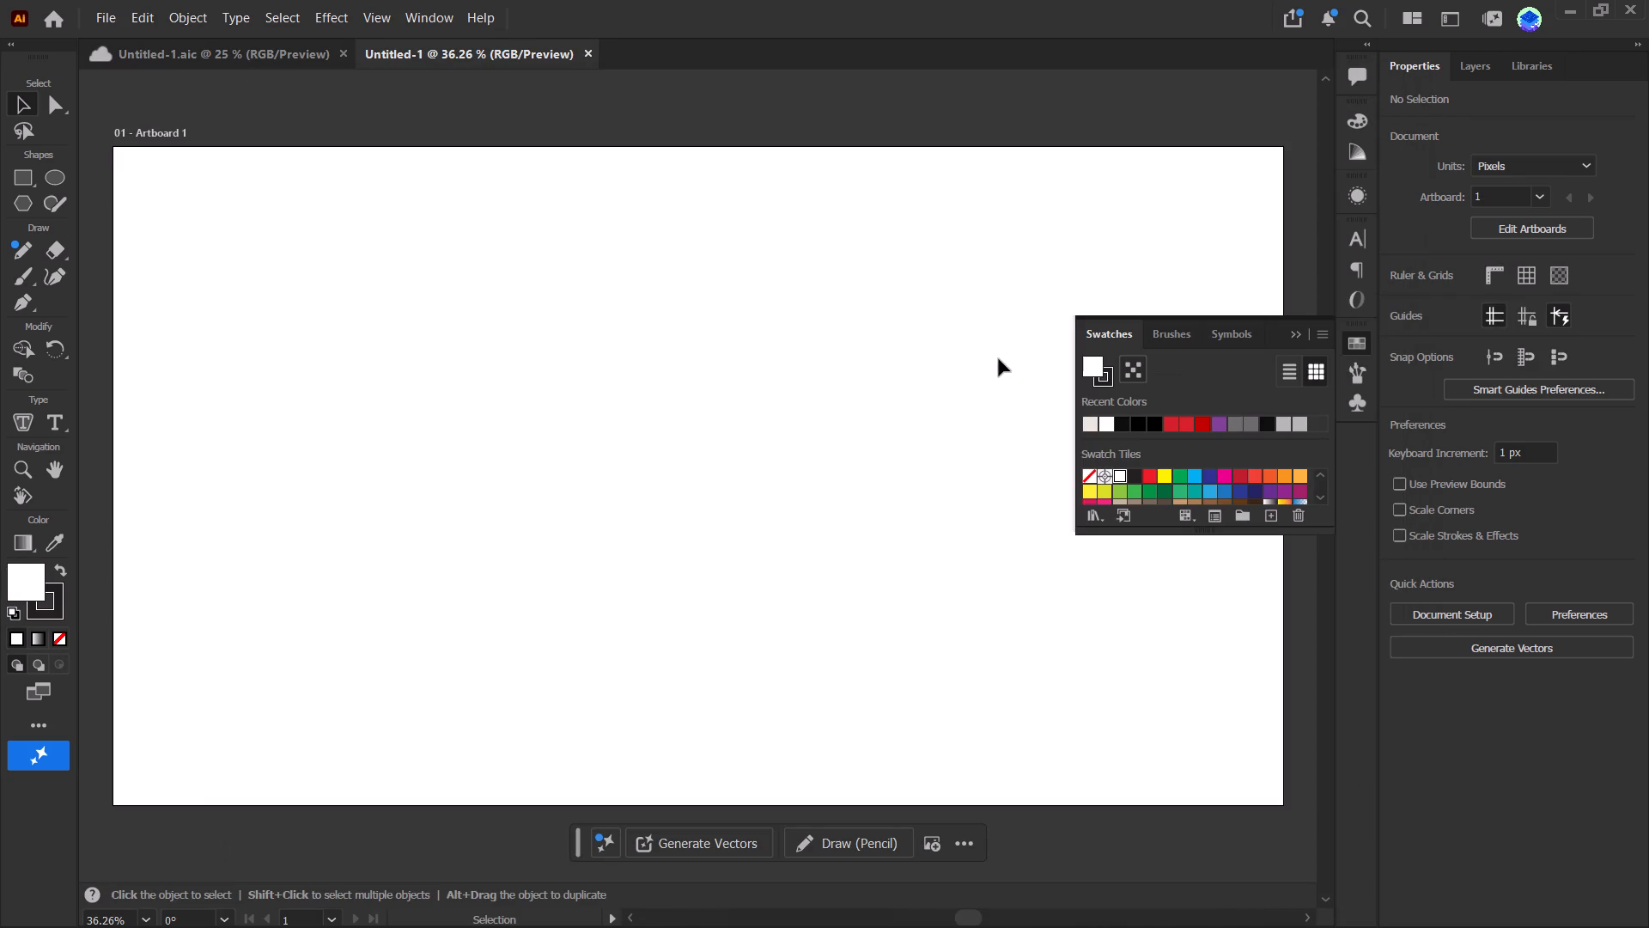
Draw an upright rectangle about 360 x 538 px on the new artboard, slightly off its centre.
alt+scroll(755, 451, down, 2)
alt+scroll(754, 452, up, 2)
alt+scroll(754, 452, down, 1)
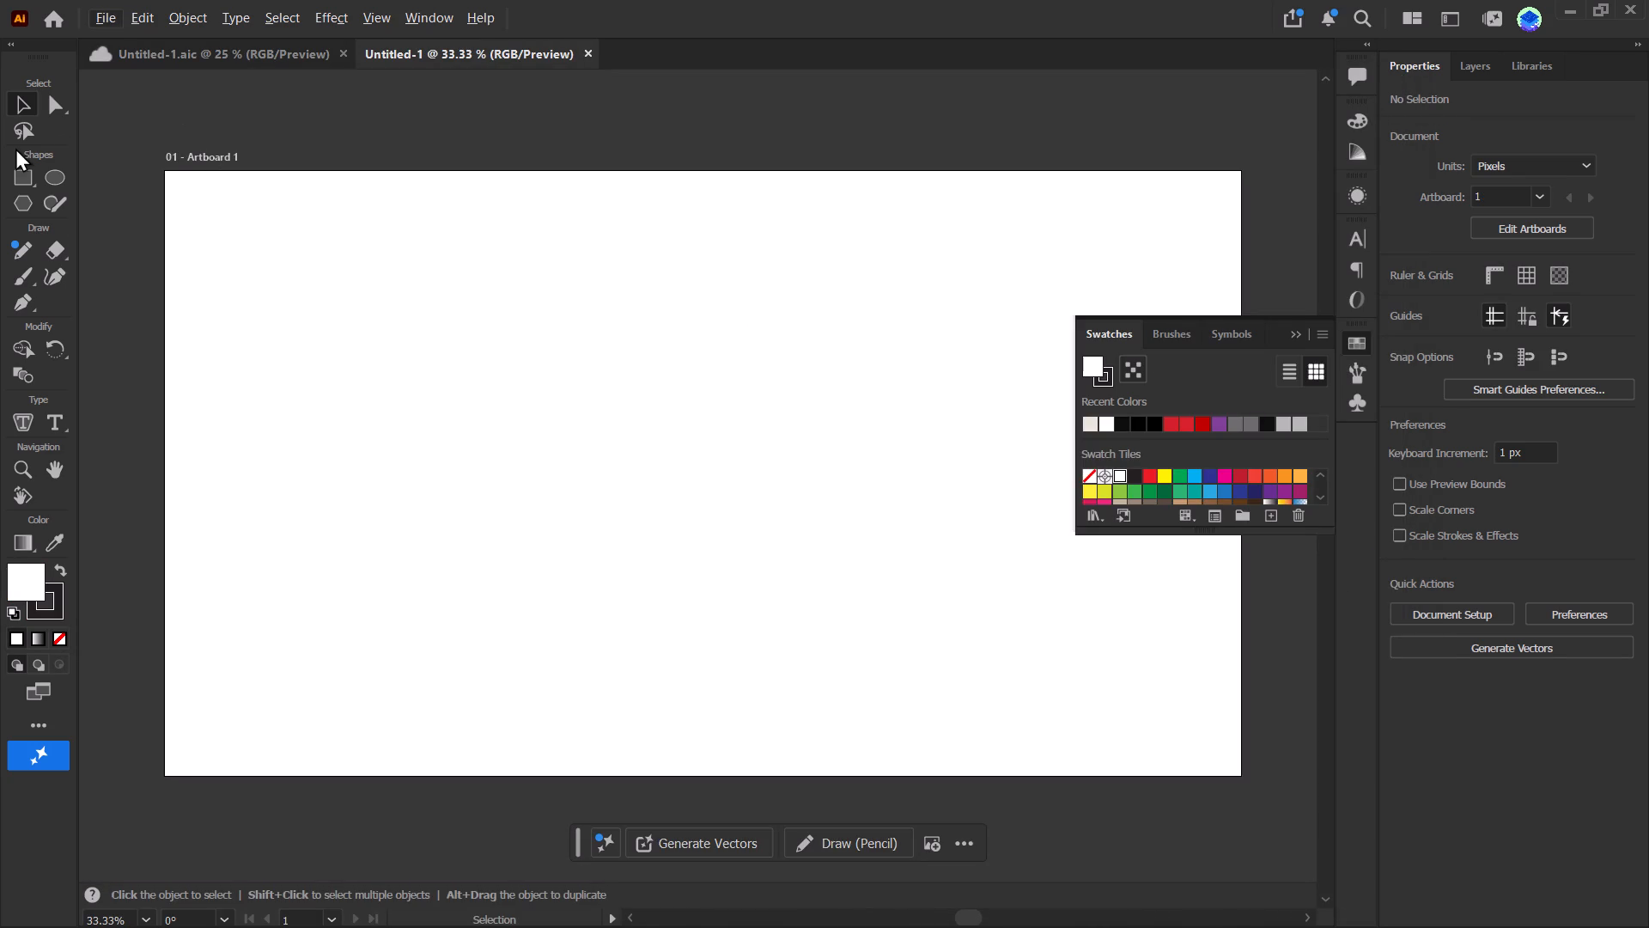
click(17, 176)
drag(468, 307, 666, 606)
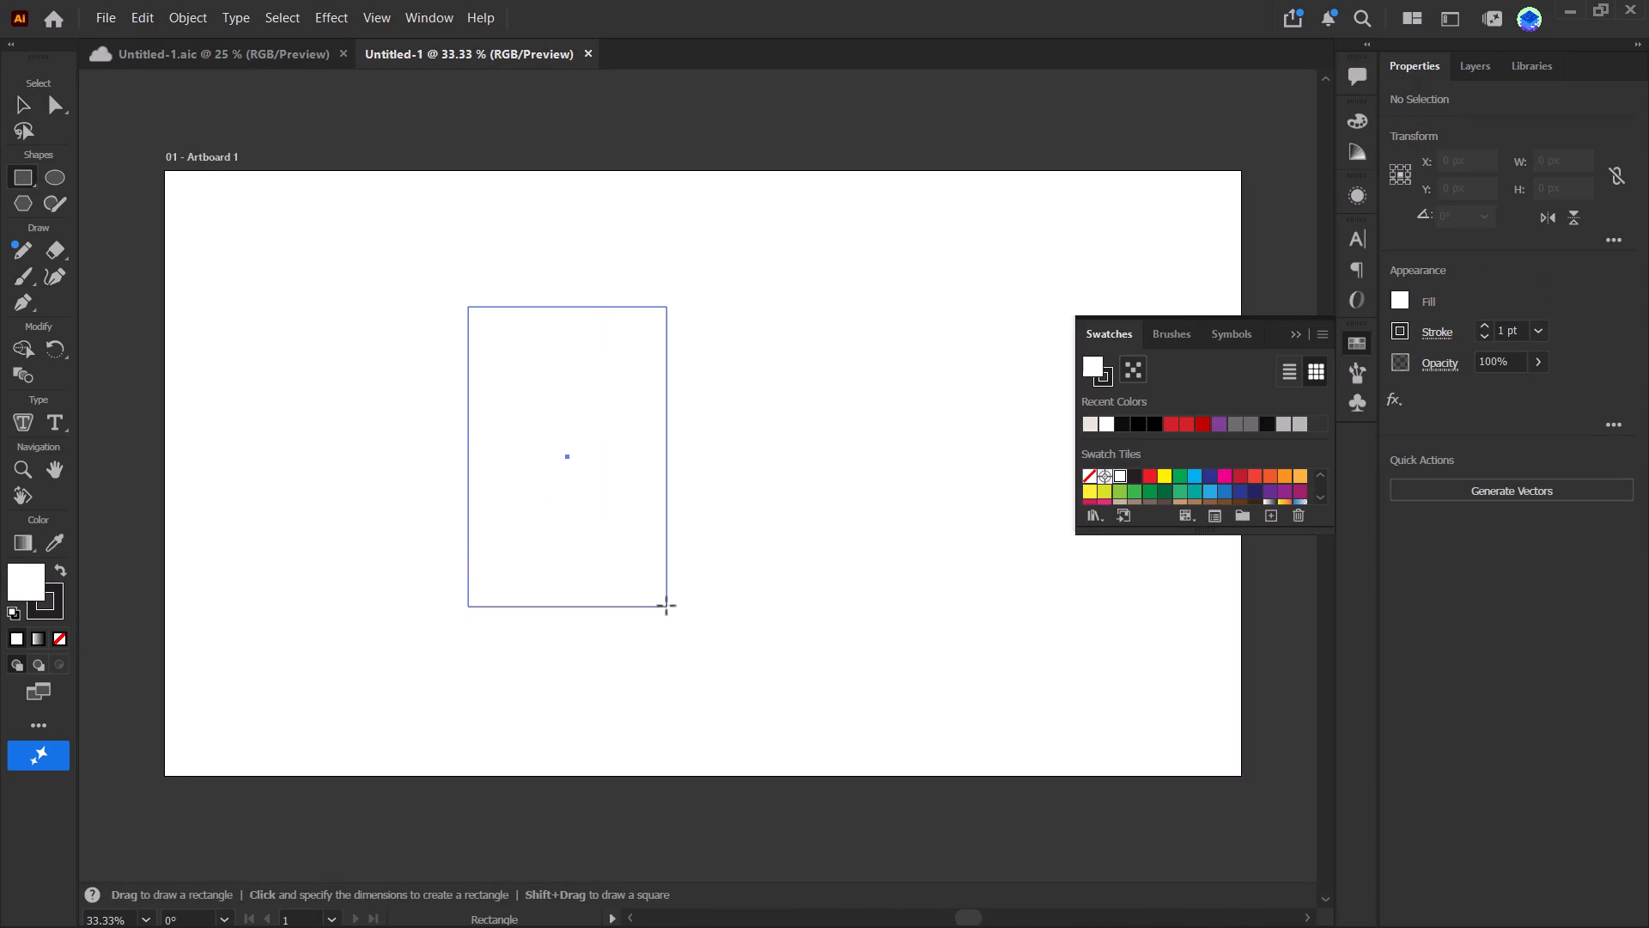
drag(666, 606, 669, 620)
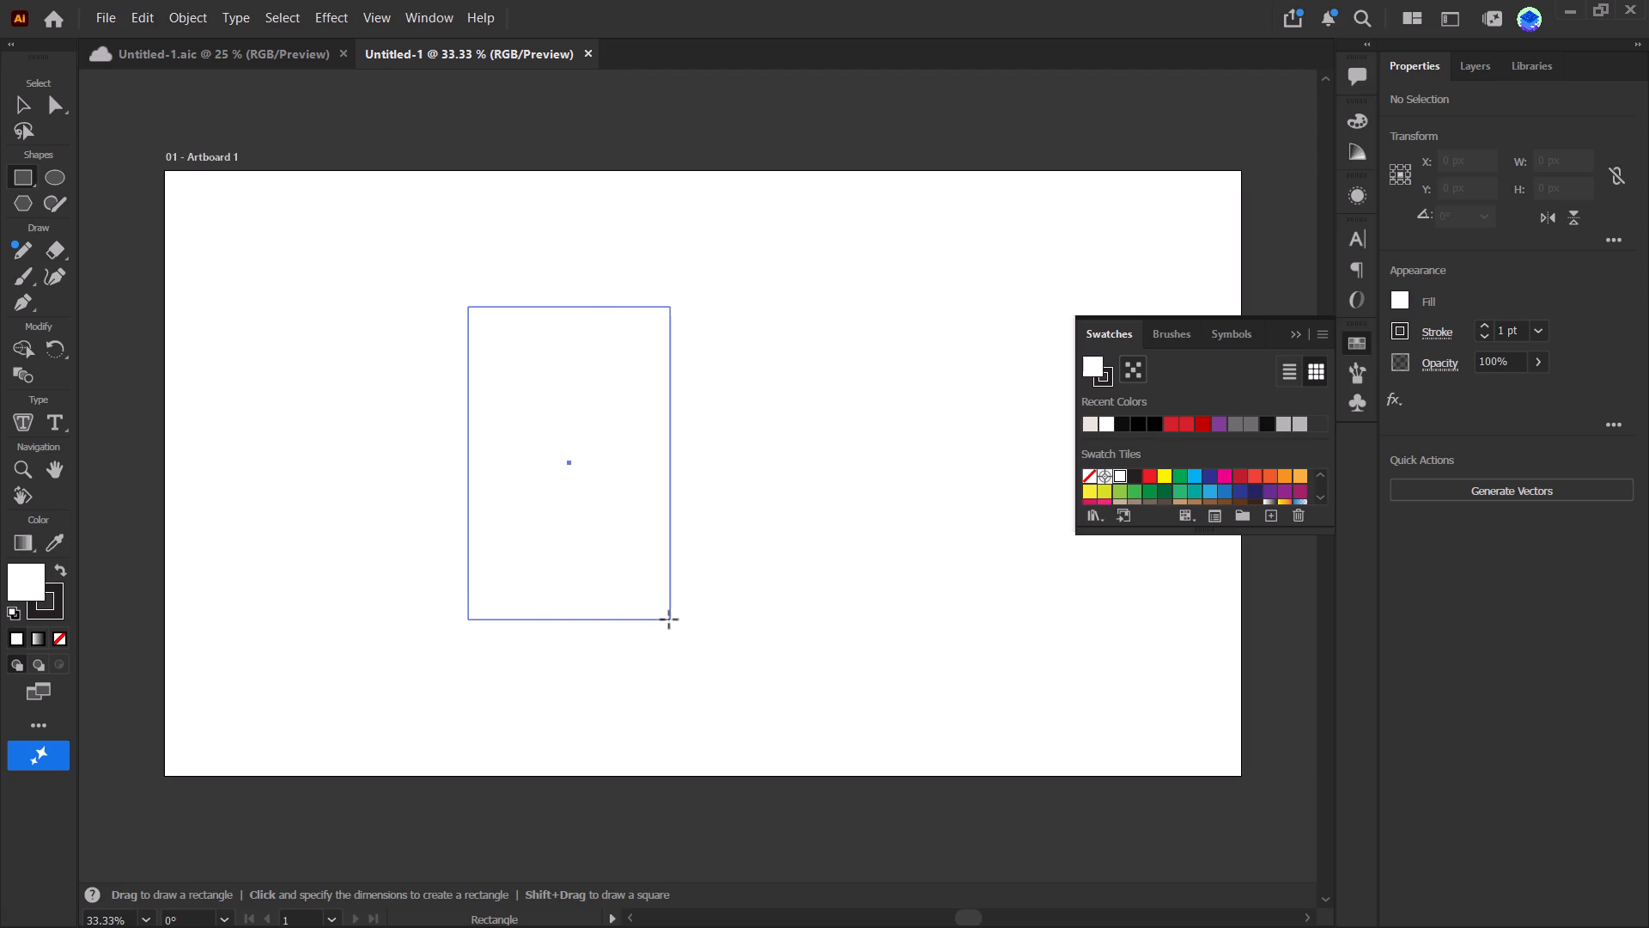
drag(669, 620, 669, 608)
alt+scroll(666, 604, up, 2)
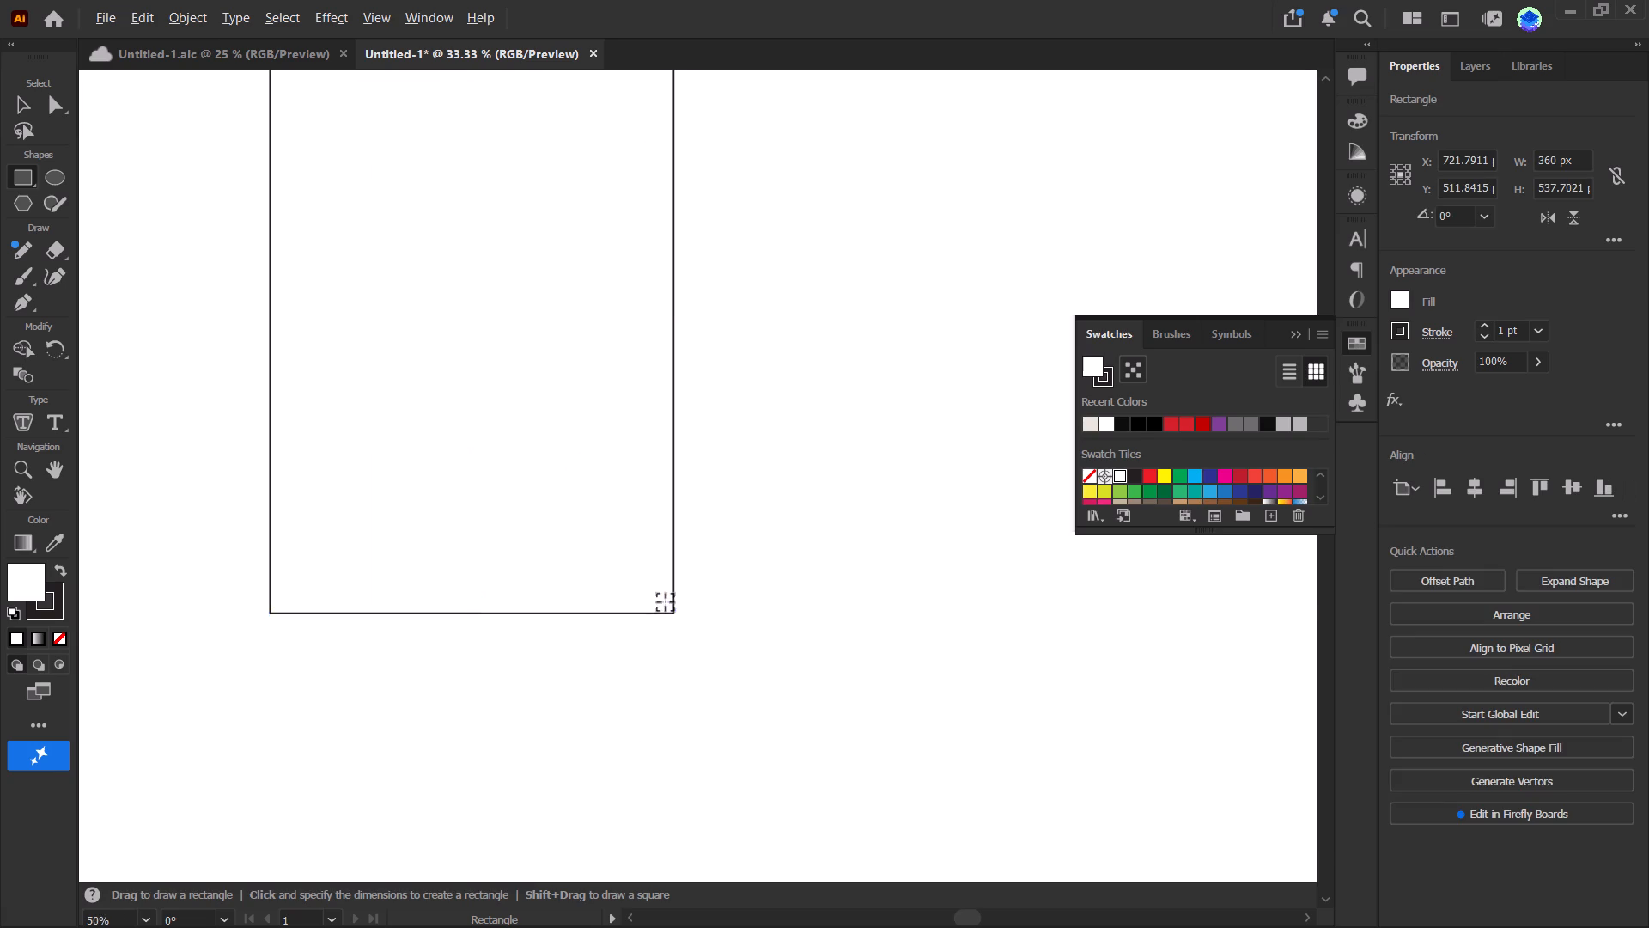
key(space)
key(space)
key(space)
drag(642, 535, 637, 709)
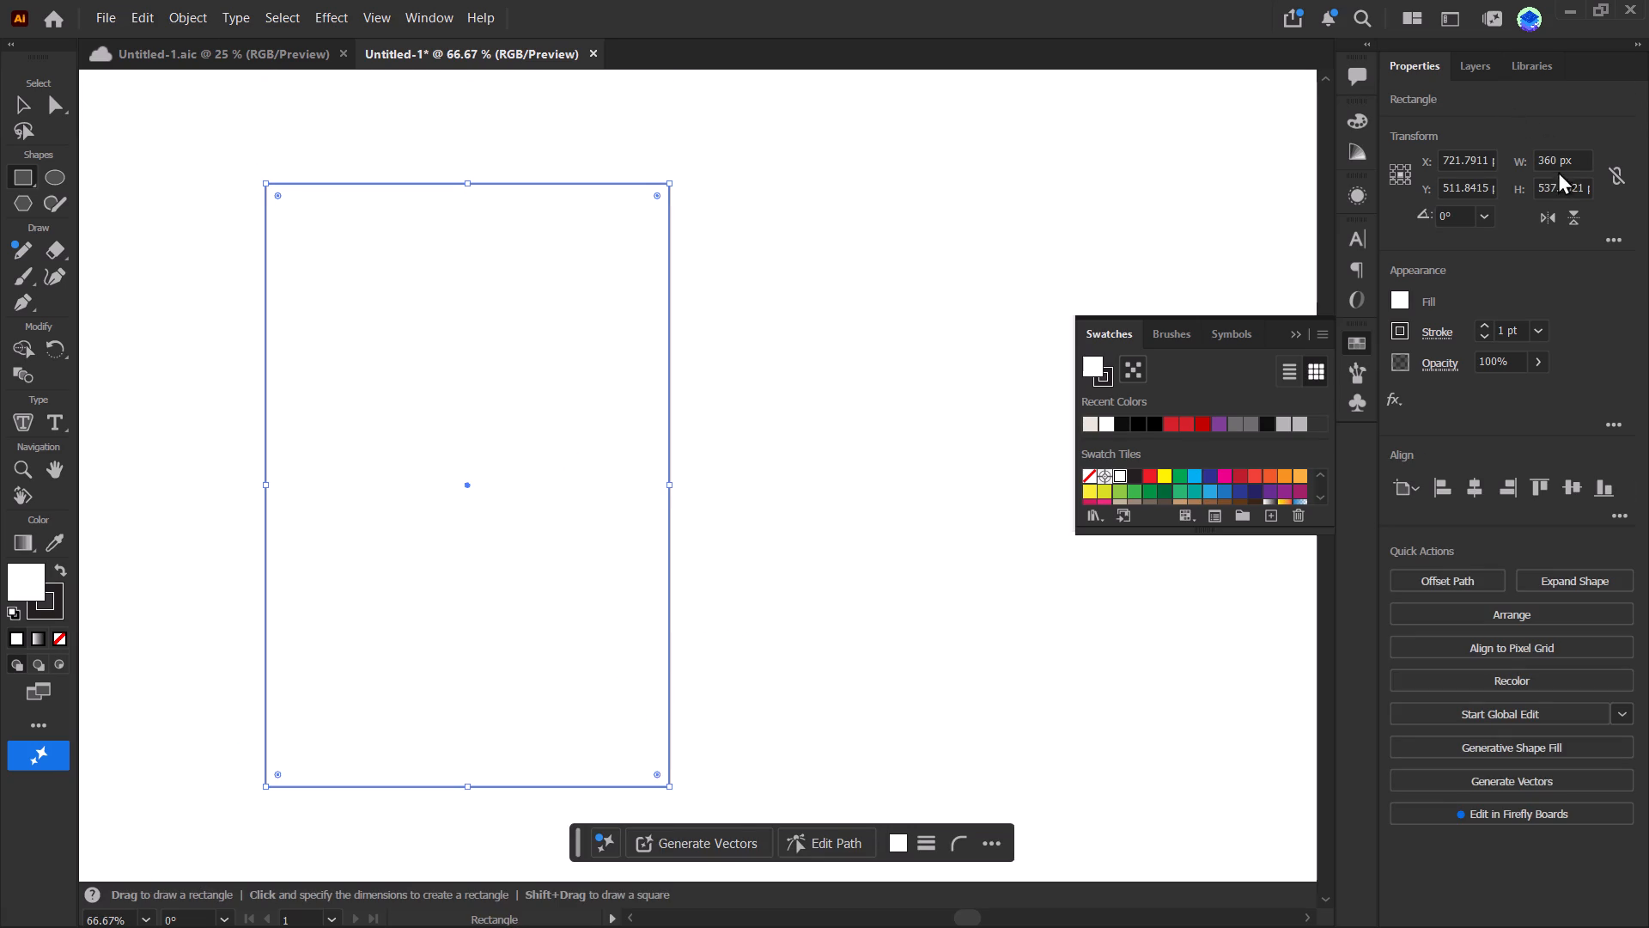
Look through the rectangle's context, transform, appearance, layer, global edit, alignment and effect options.
right_click(557, 185)
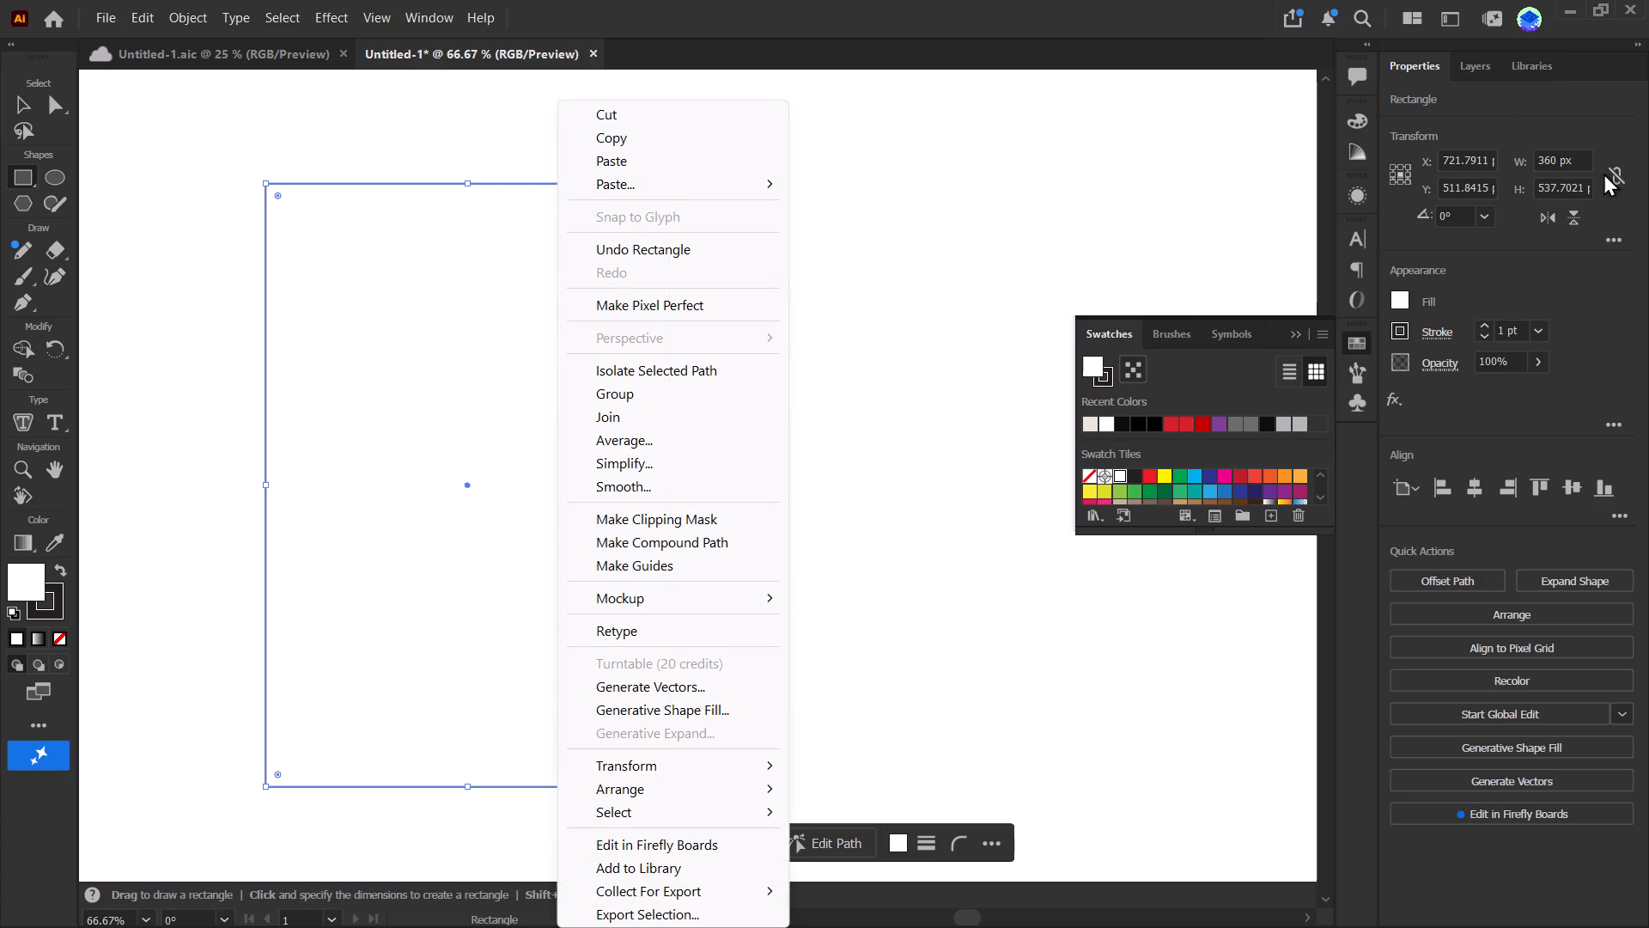
right_click(1552, 156)
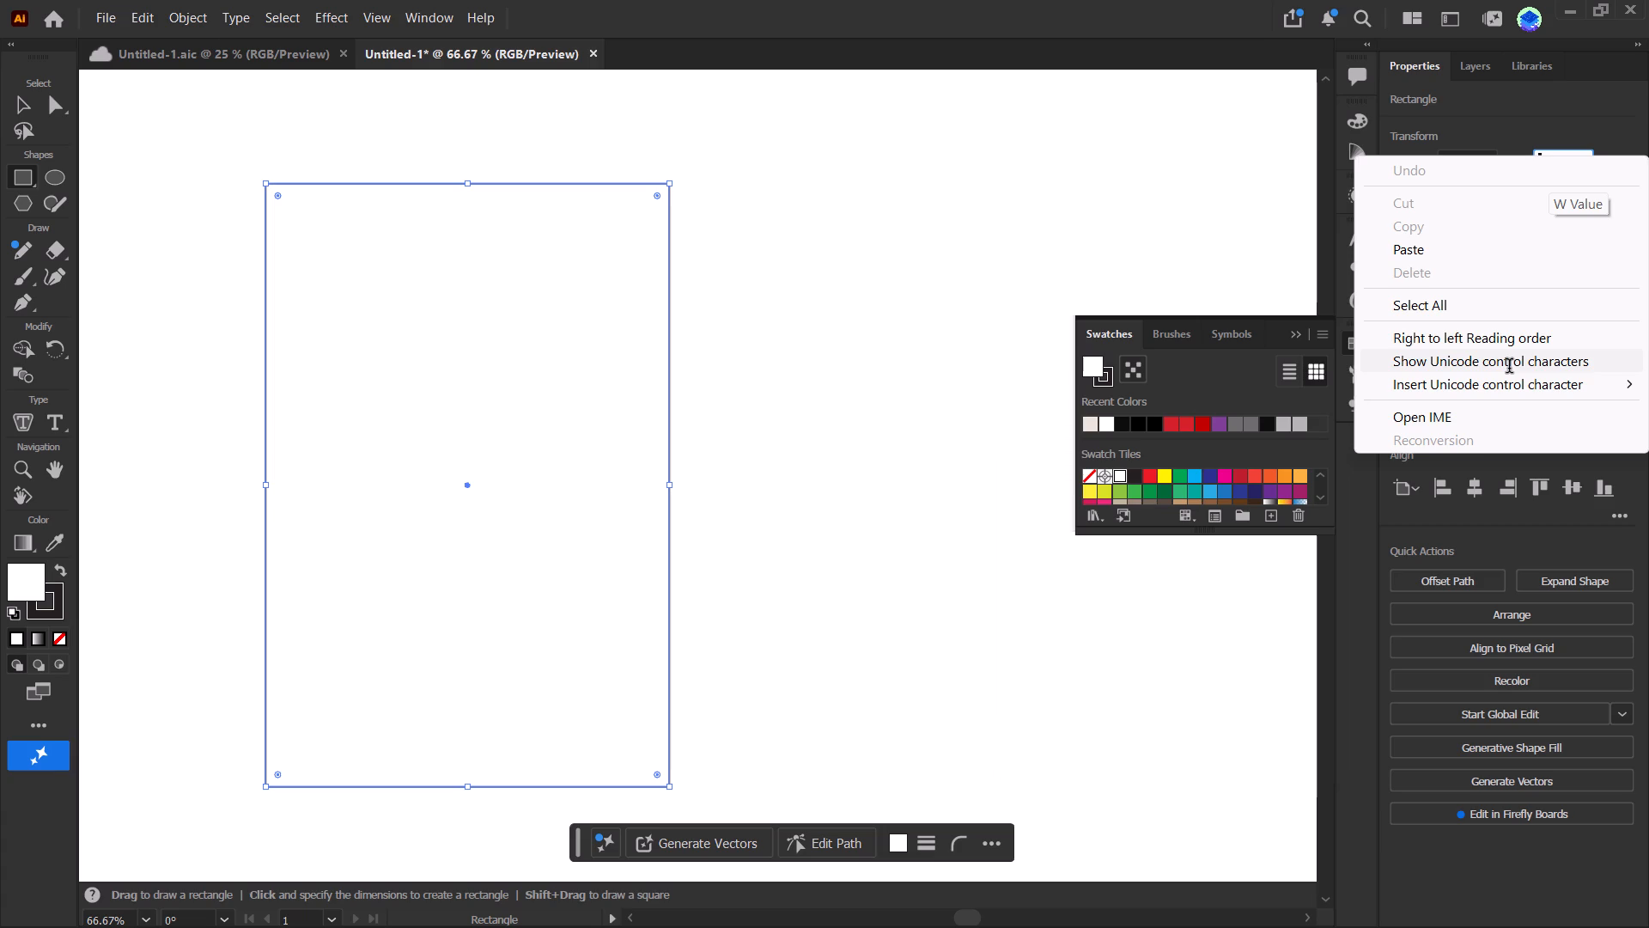
click(1536, 122)
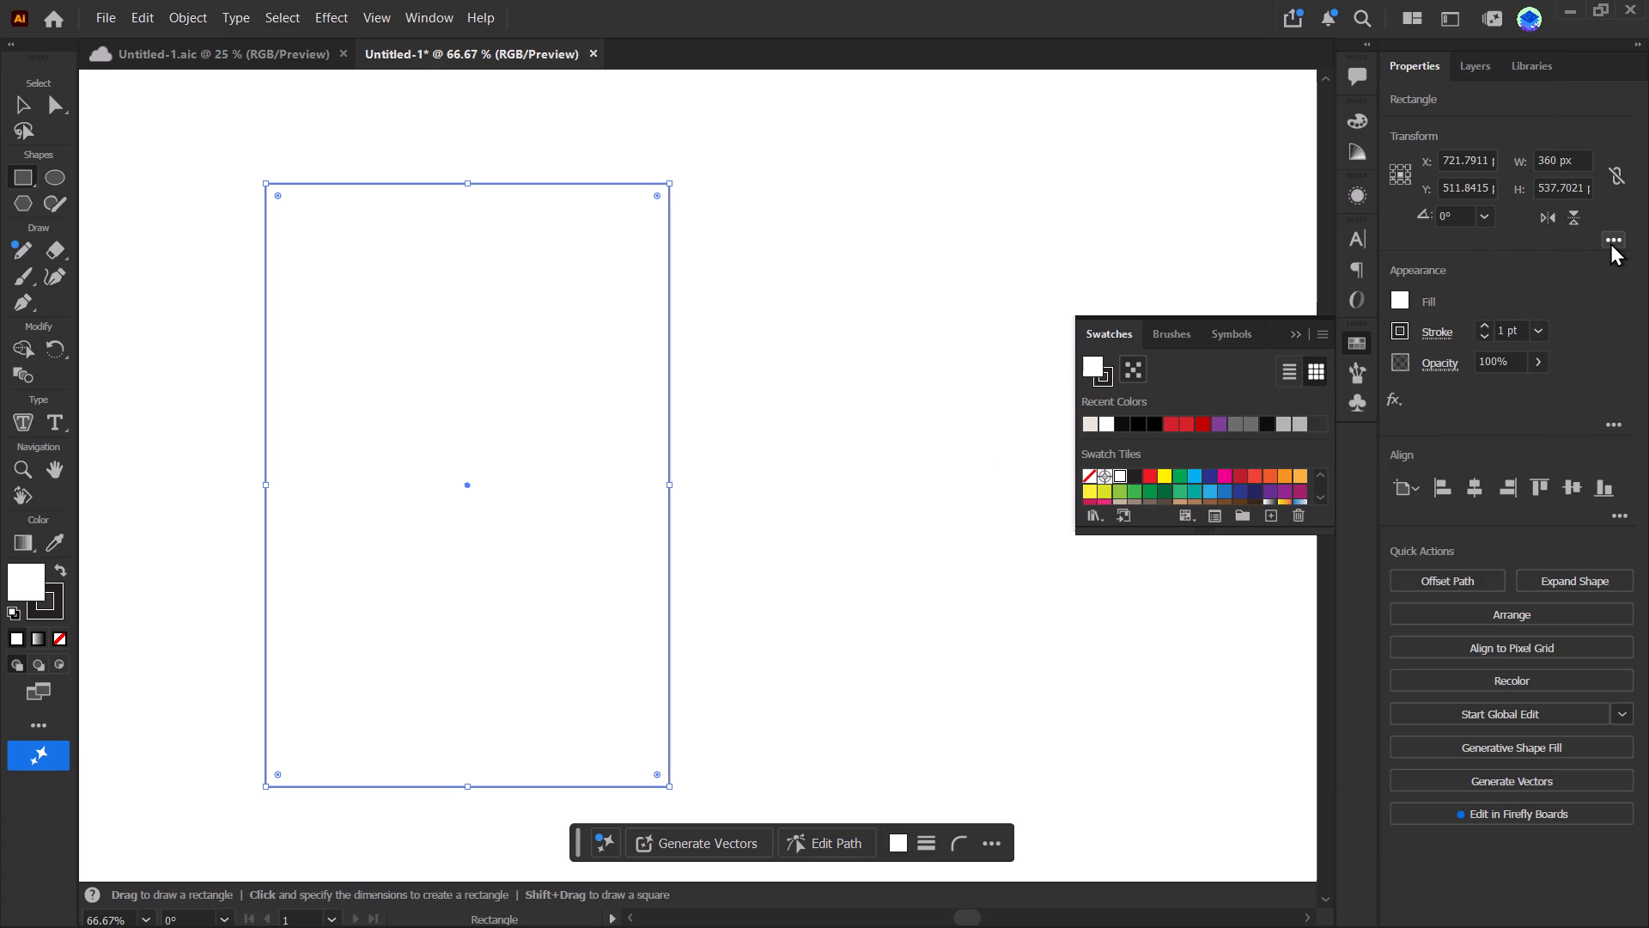
click(1610, 240)
click(1610, 240)
click(1619, 420)
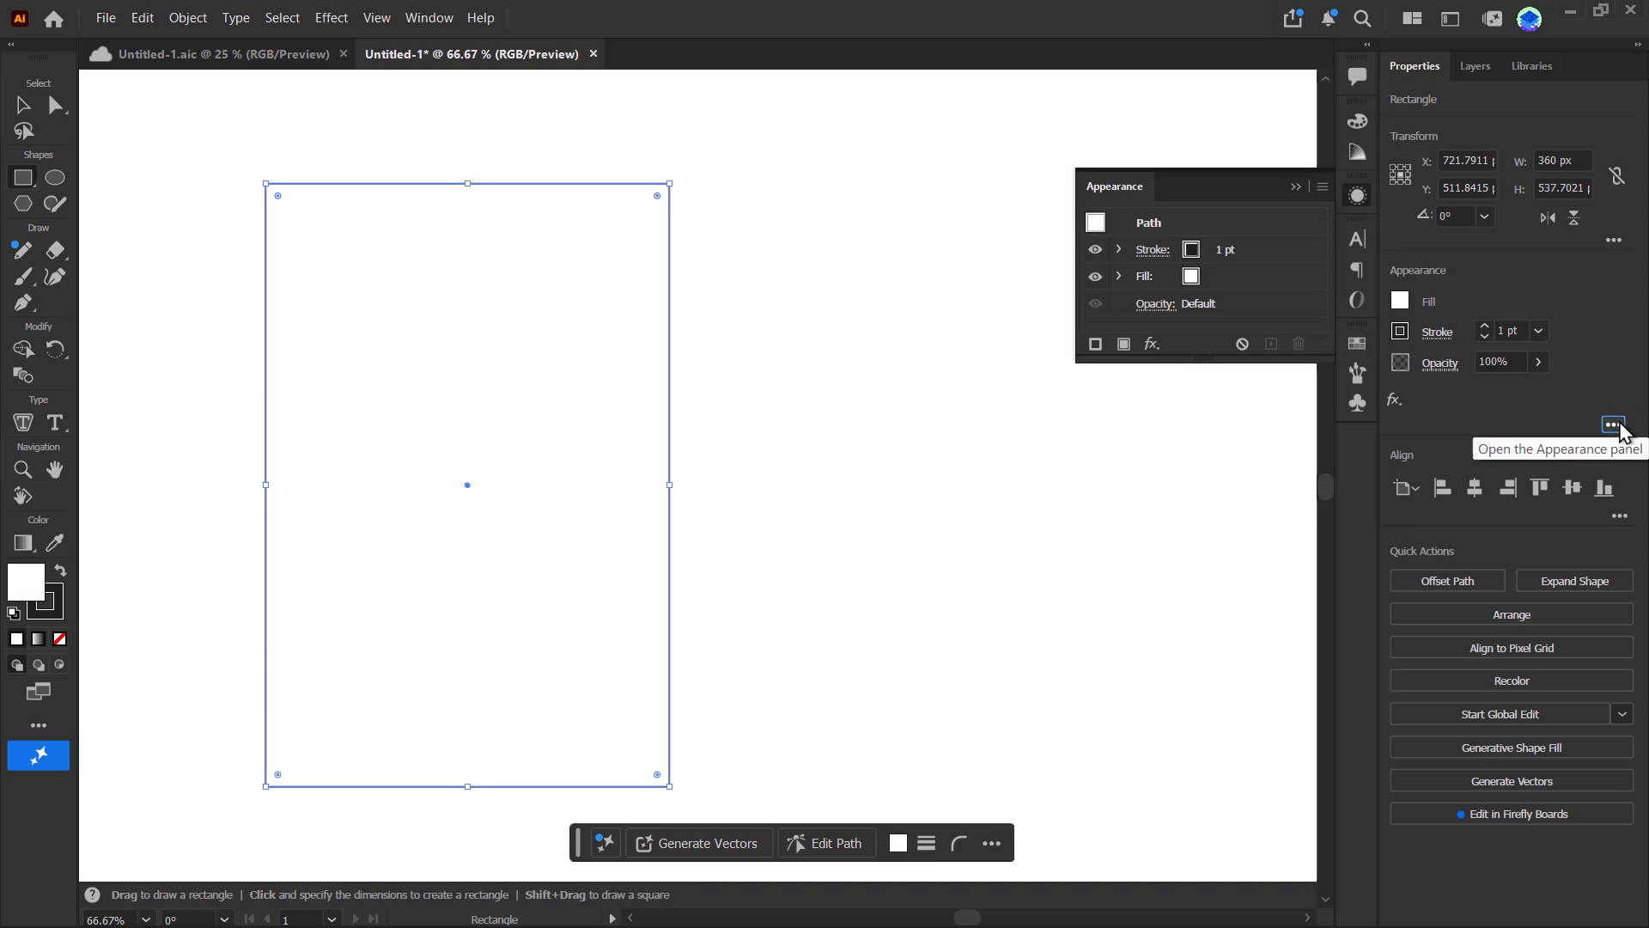
click(1619, 420)
click(1584, 388)
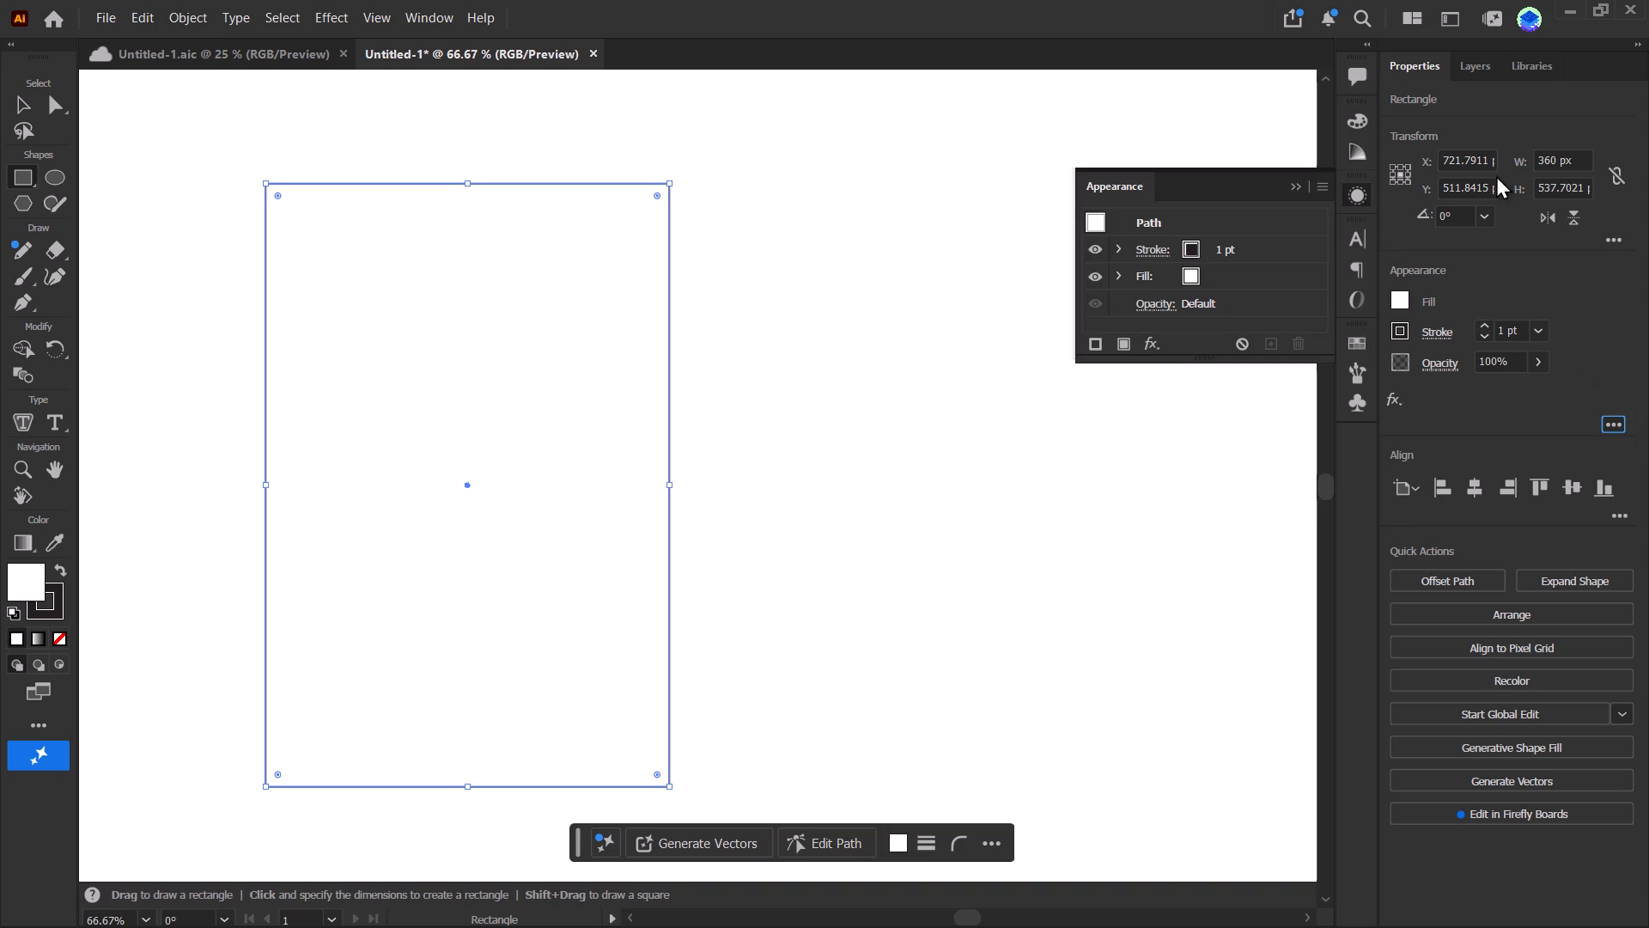
click(1478, 70)
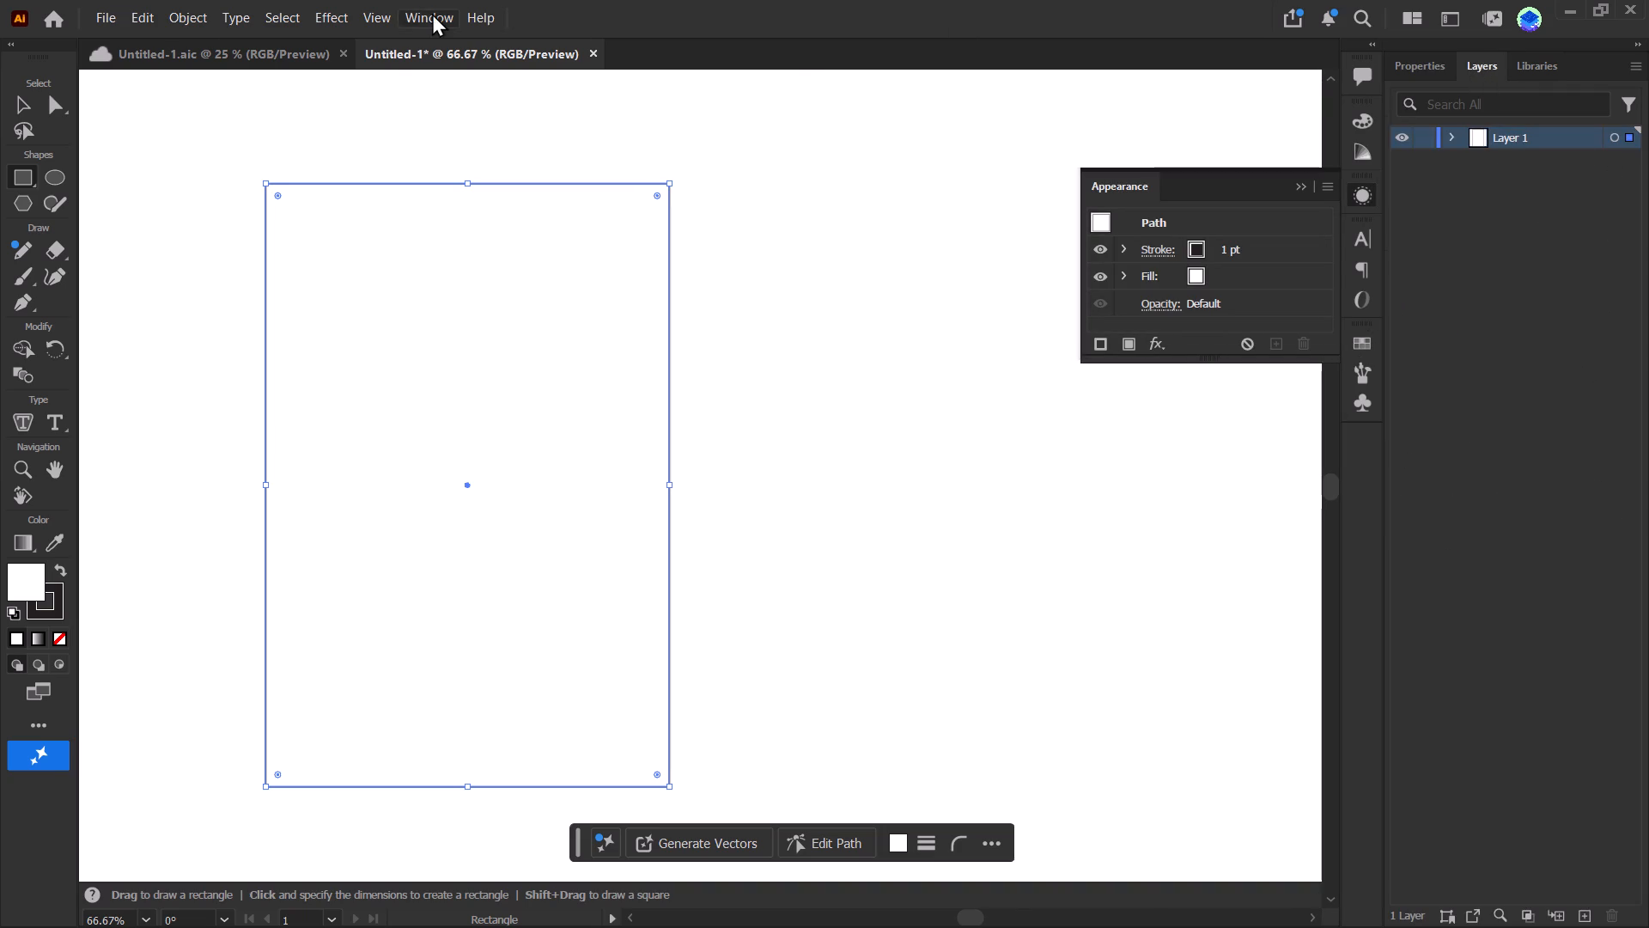
click(422, 5)
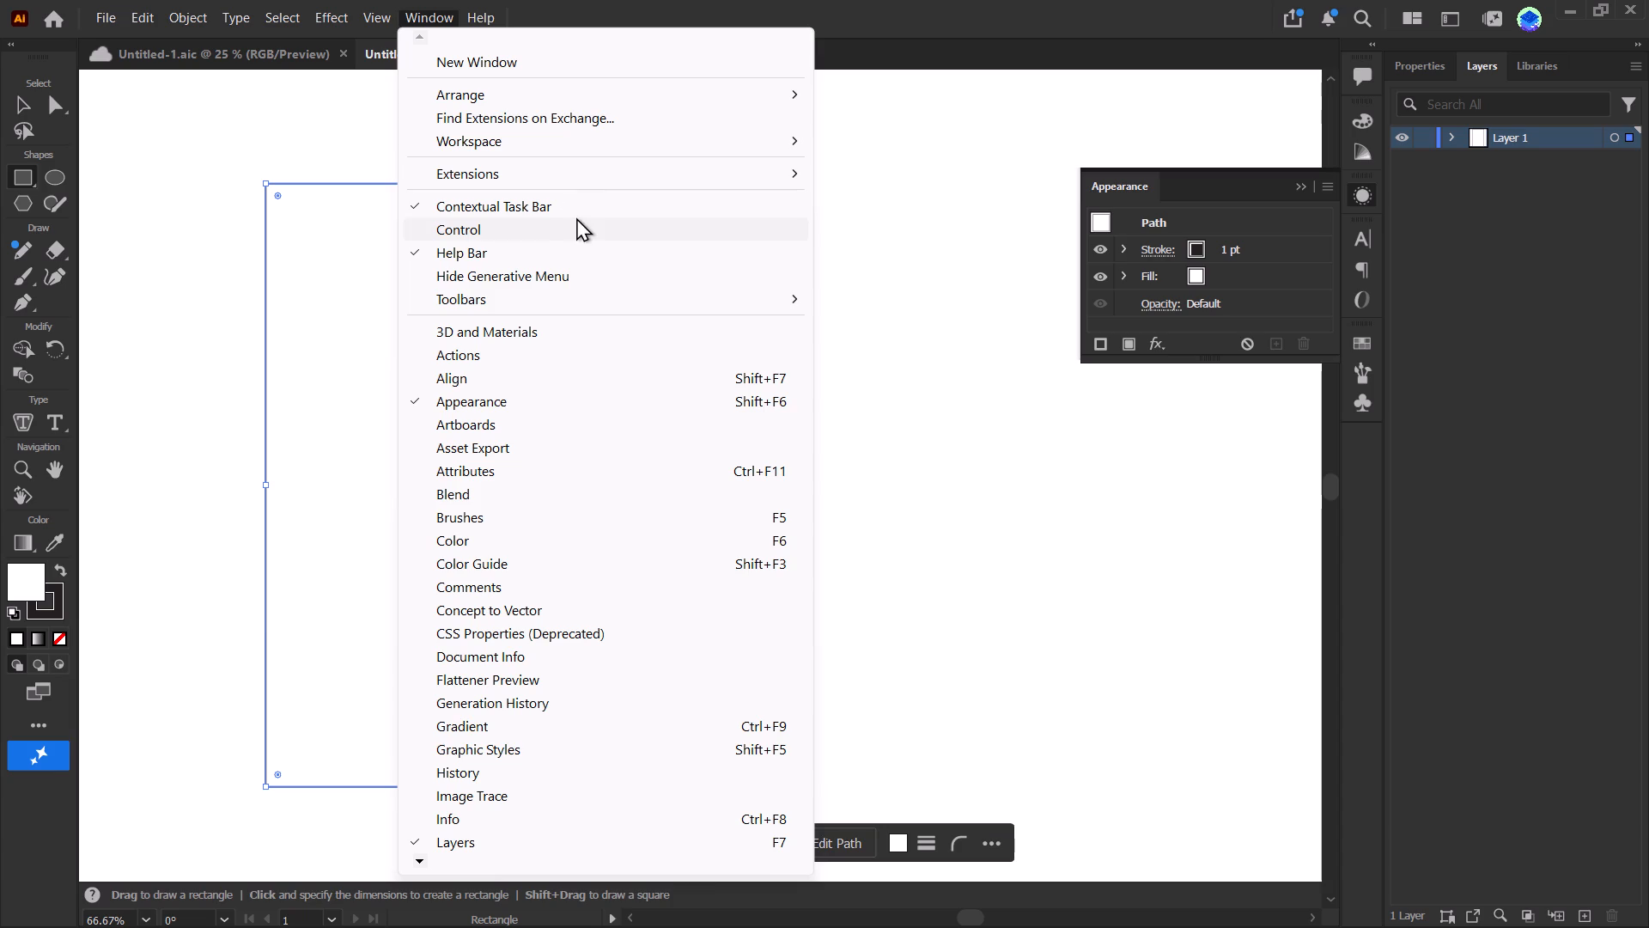
click(1416, 64)
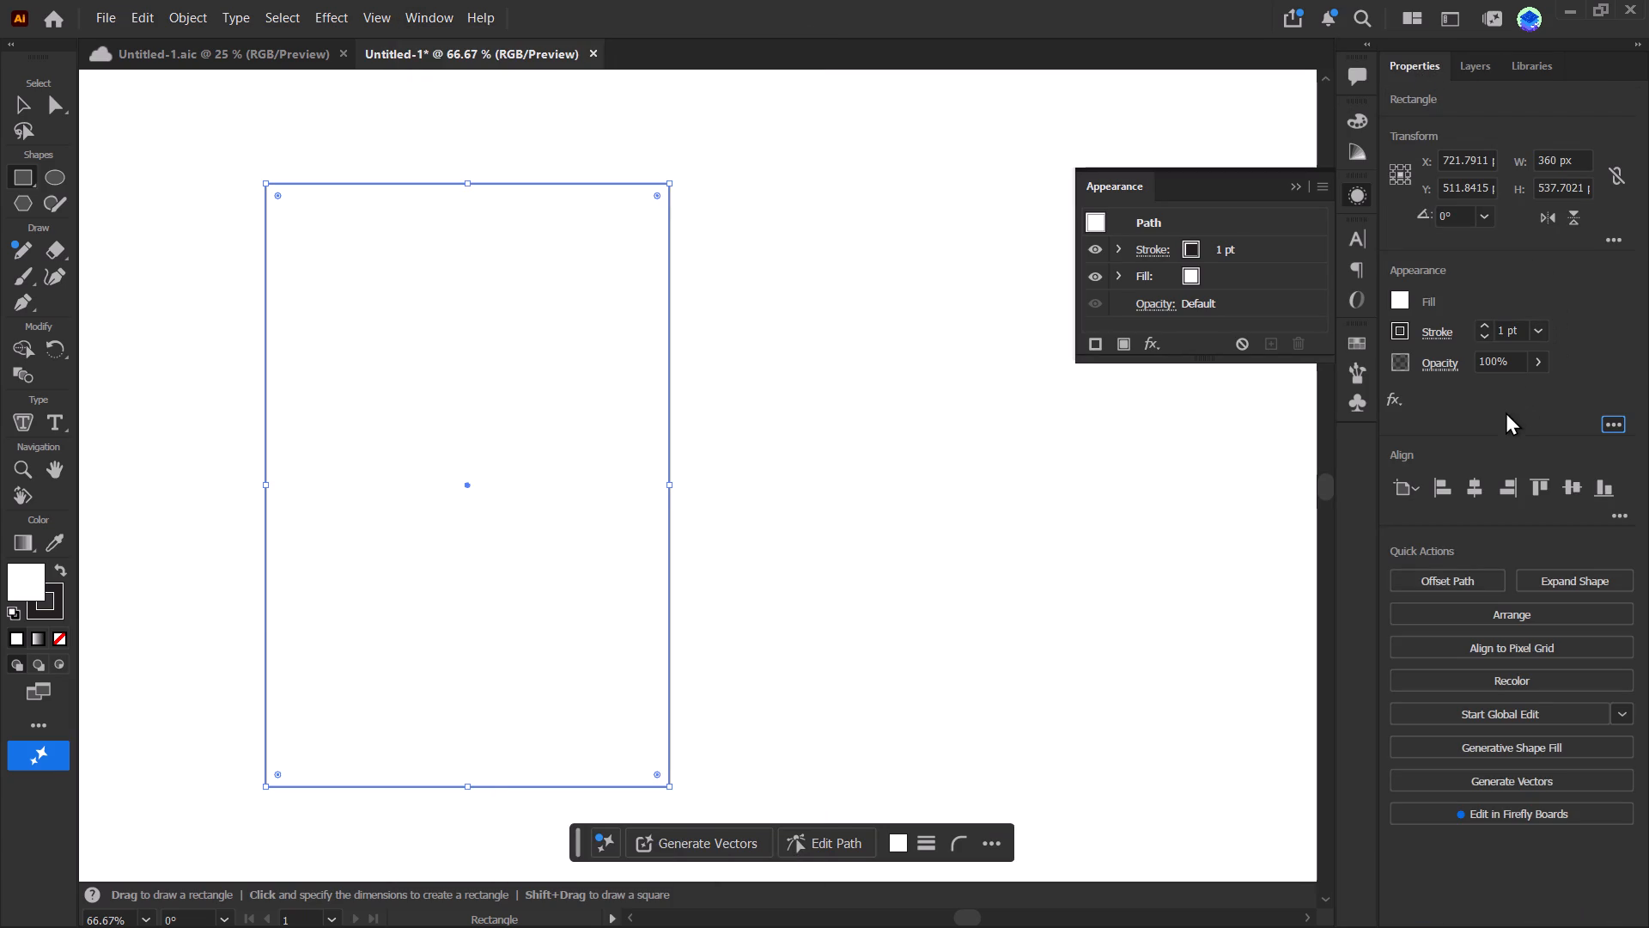
scroll(1502, 439, down, 1)
click(1616, 710)
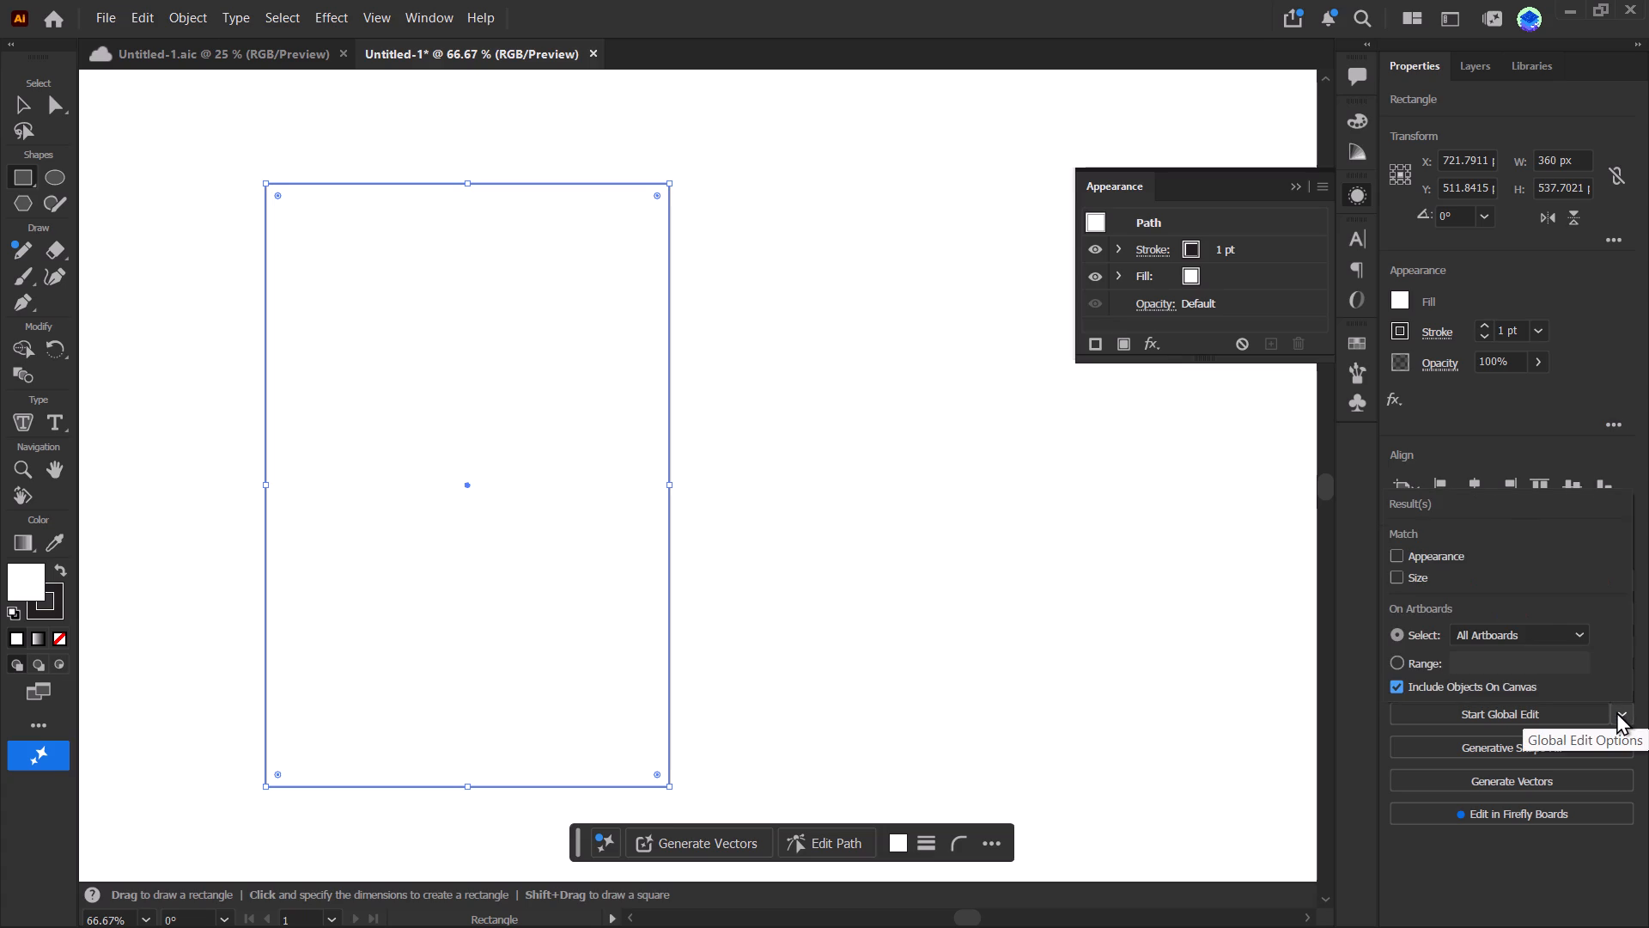
click(1616, 711)
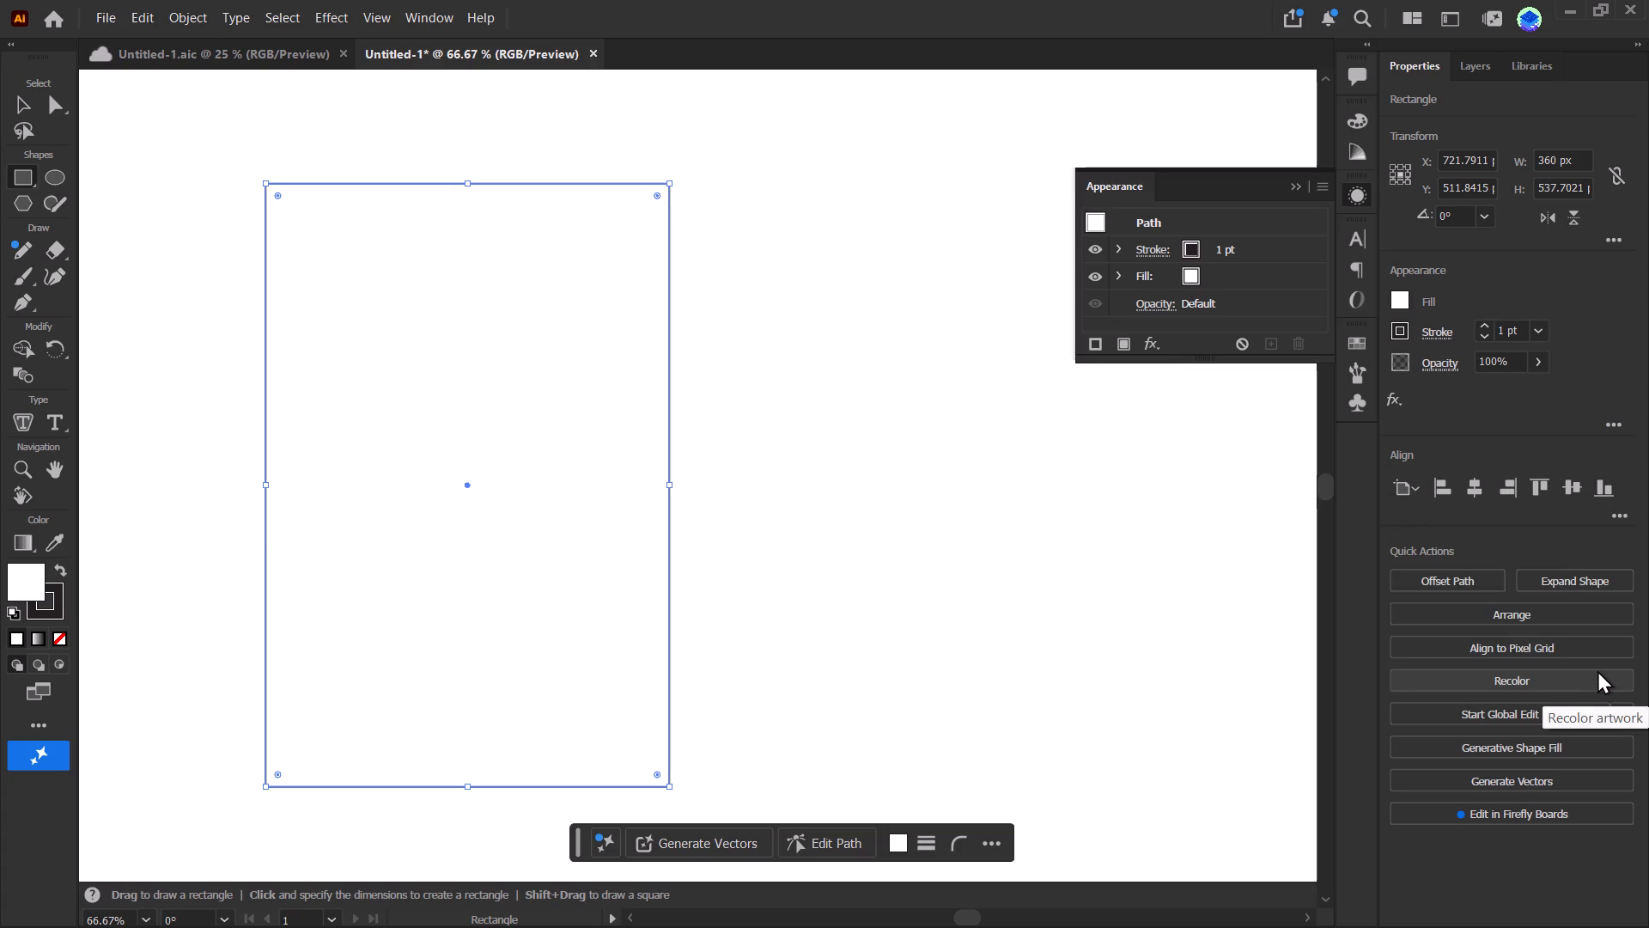
click(1597, 420)
click(1616, 424)
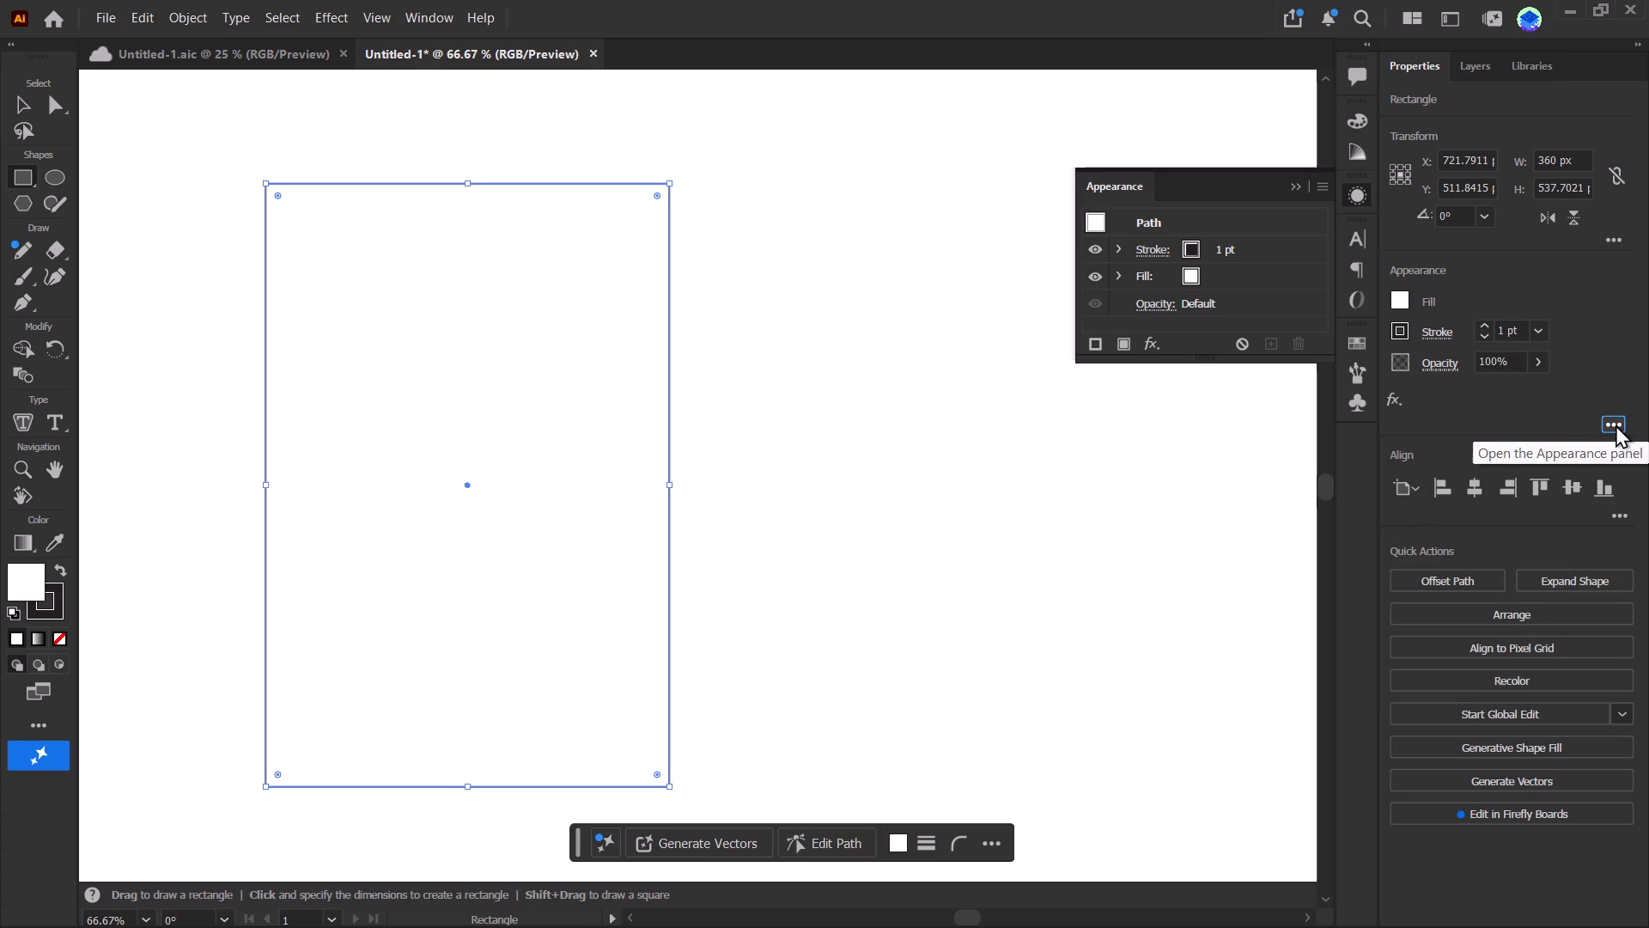
click(1616, 424)
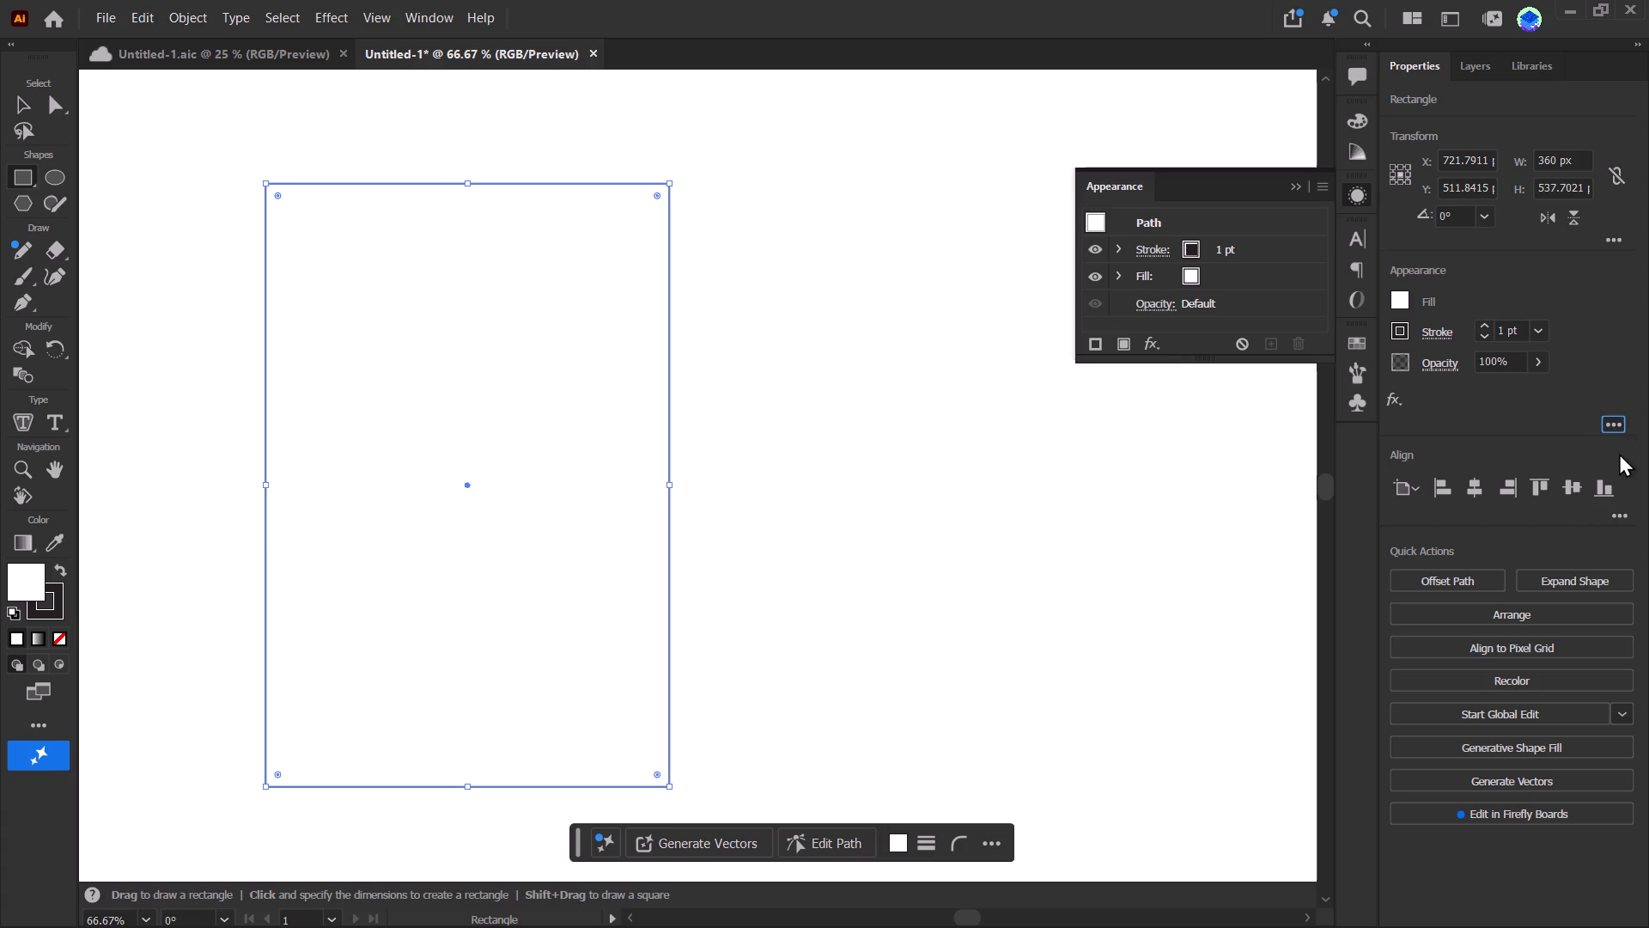
click(1618, 516)
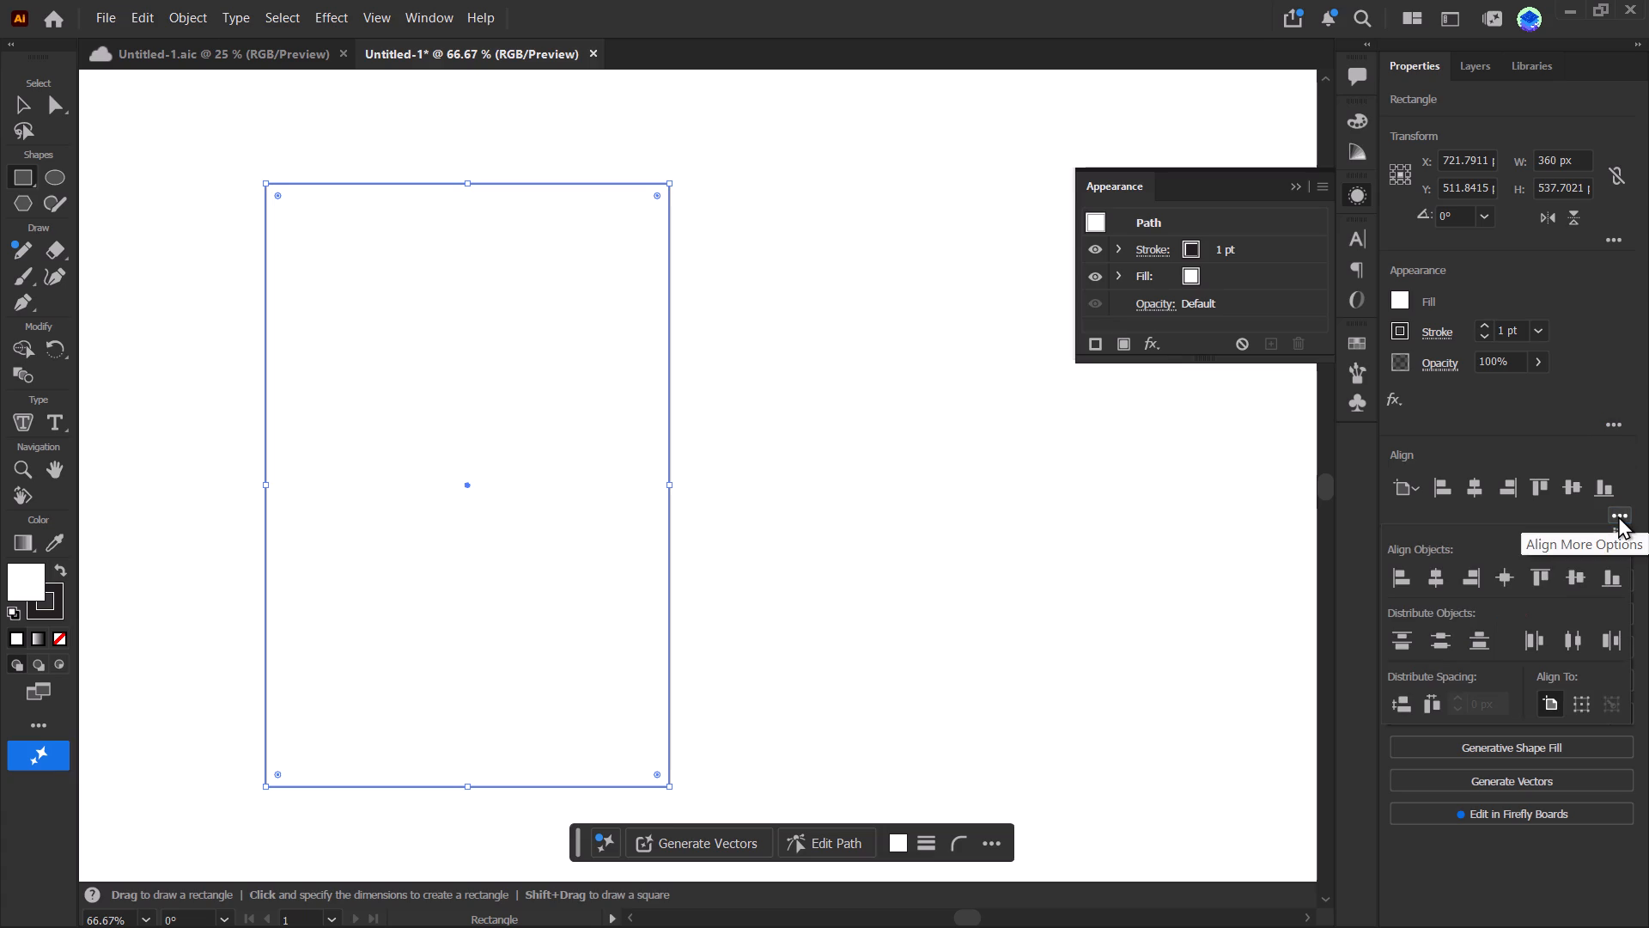
click(1387, 399)
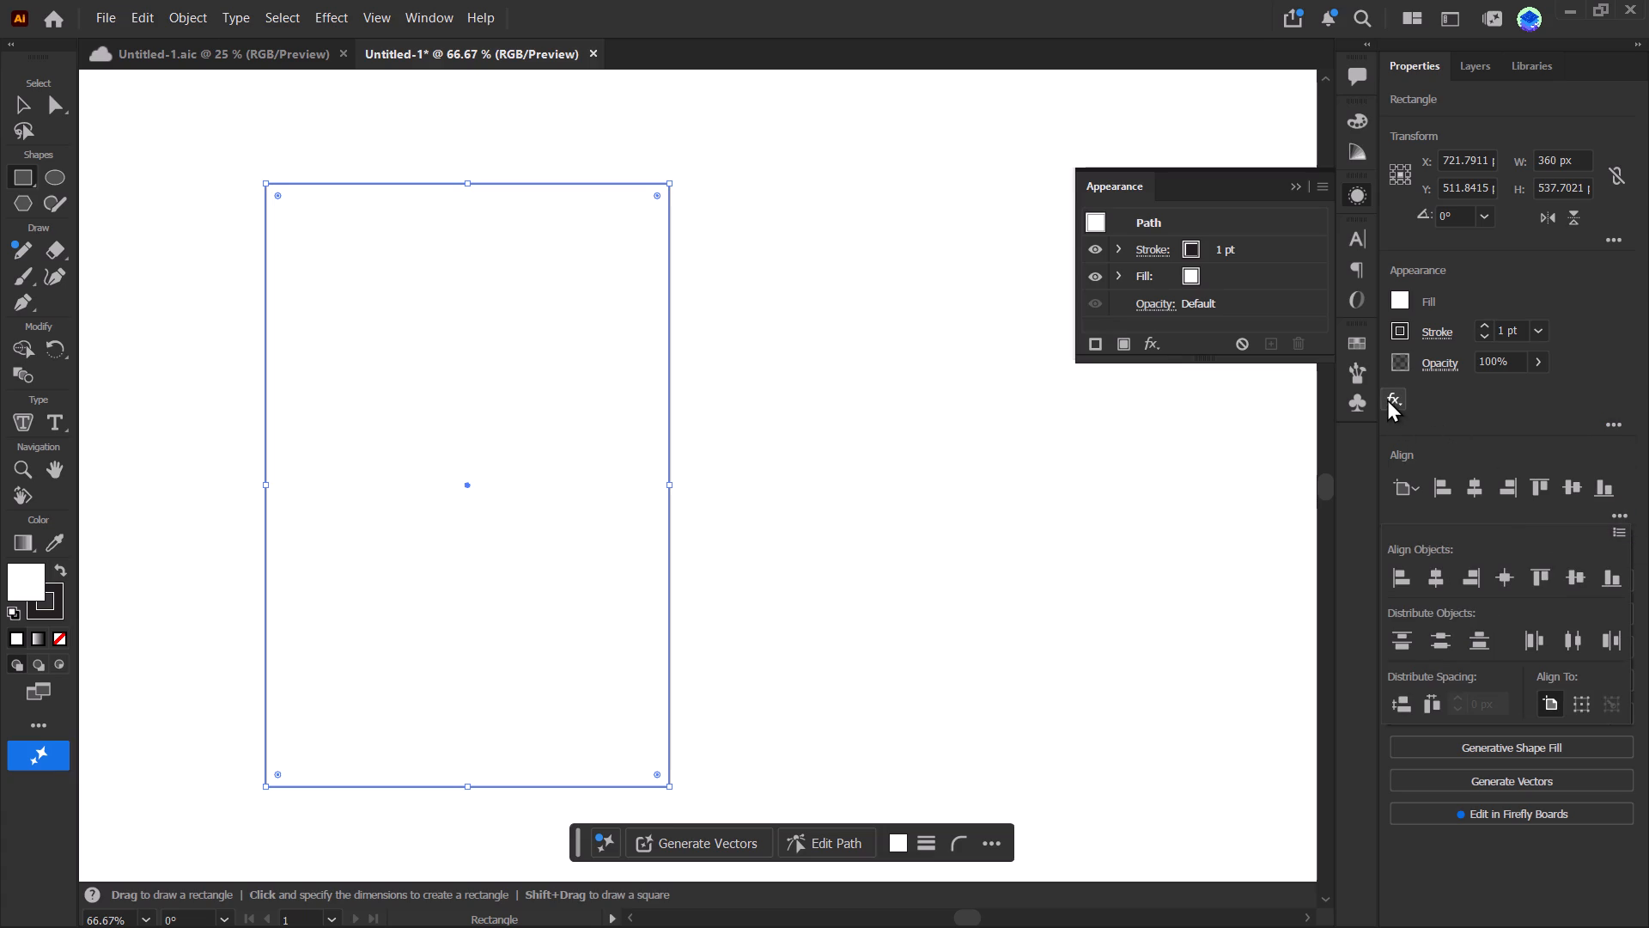
click(1387, 399)
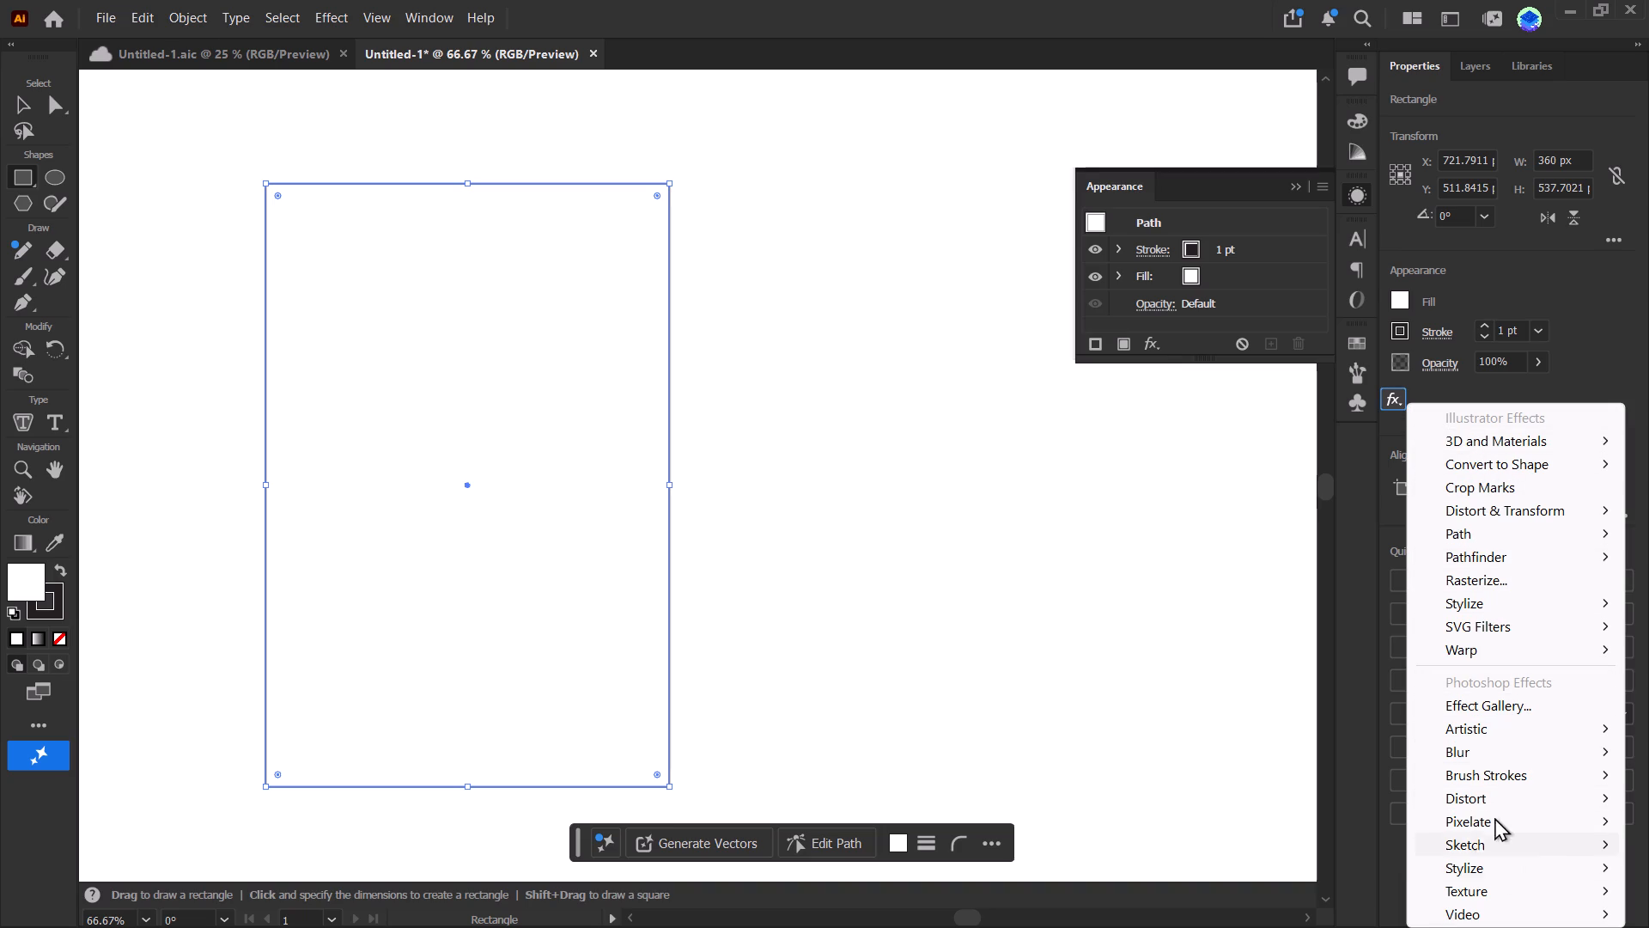
click(1574, 354)
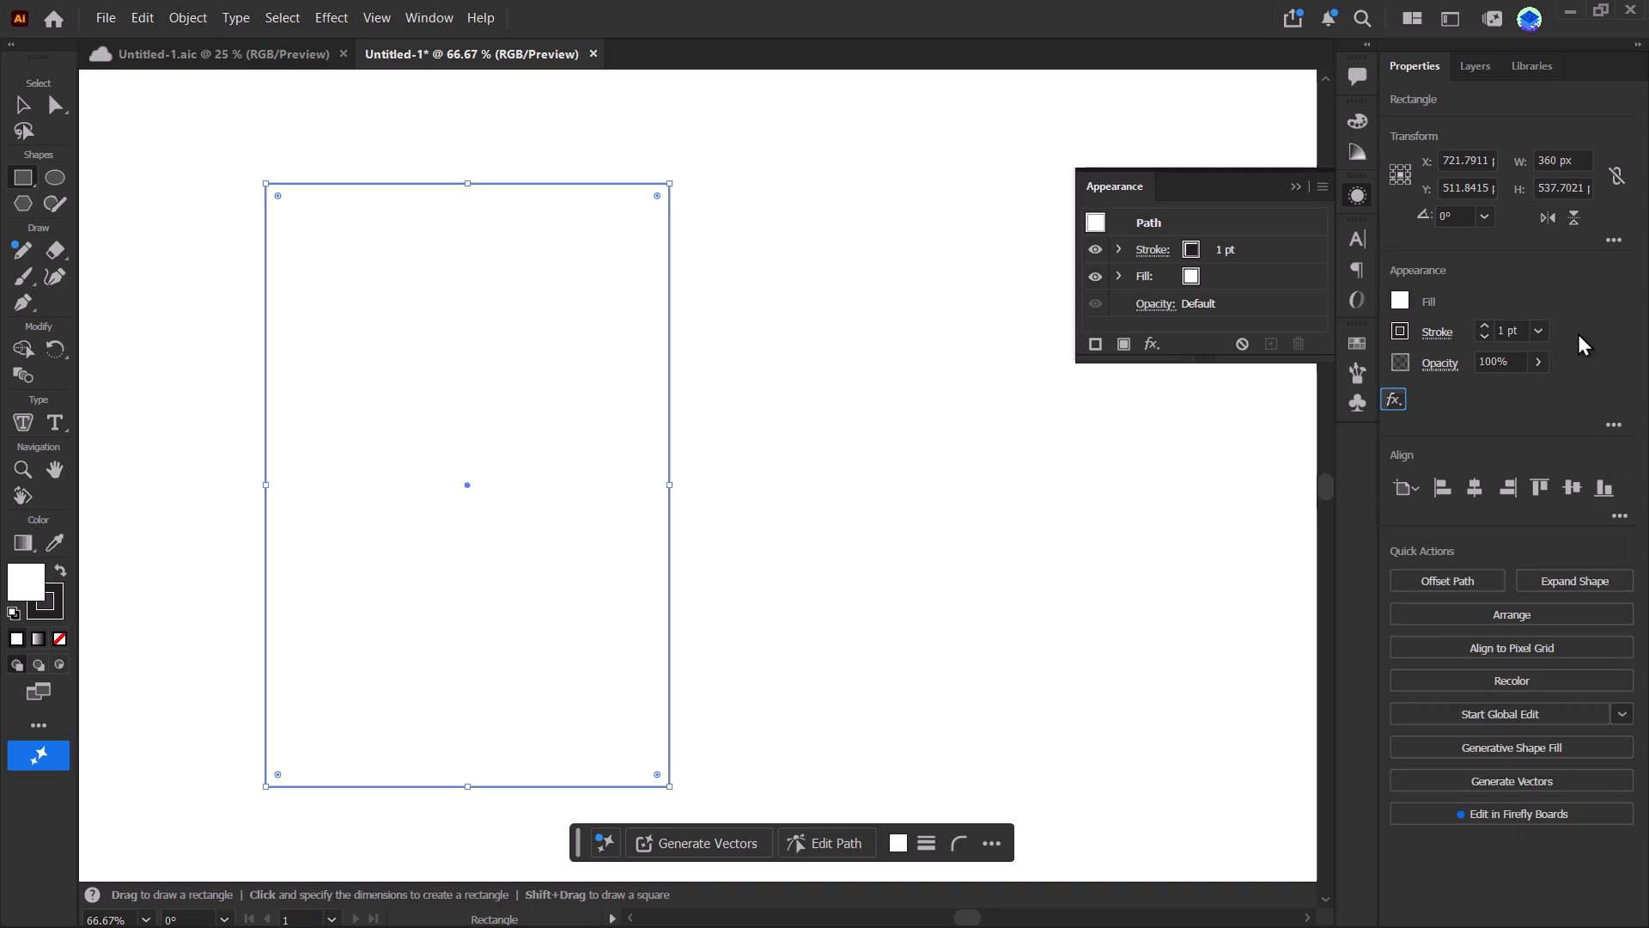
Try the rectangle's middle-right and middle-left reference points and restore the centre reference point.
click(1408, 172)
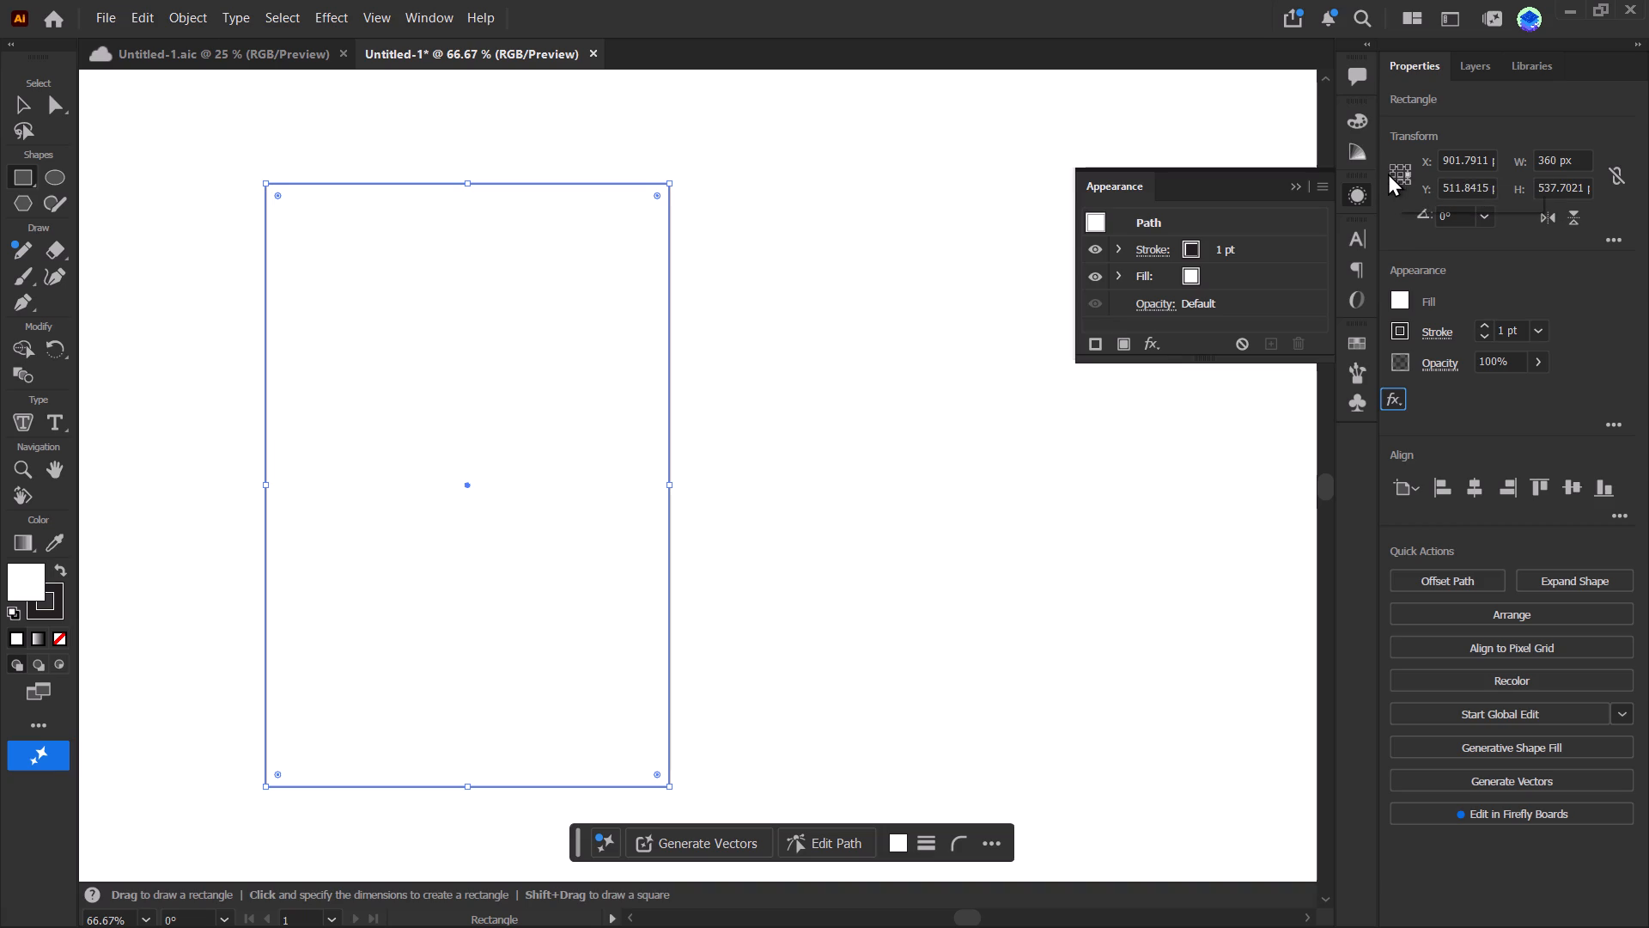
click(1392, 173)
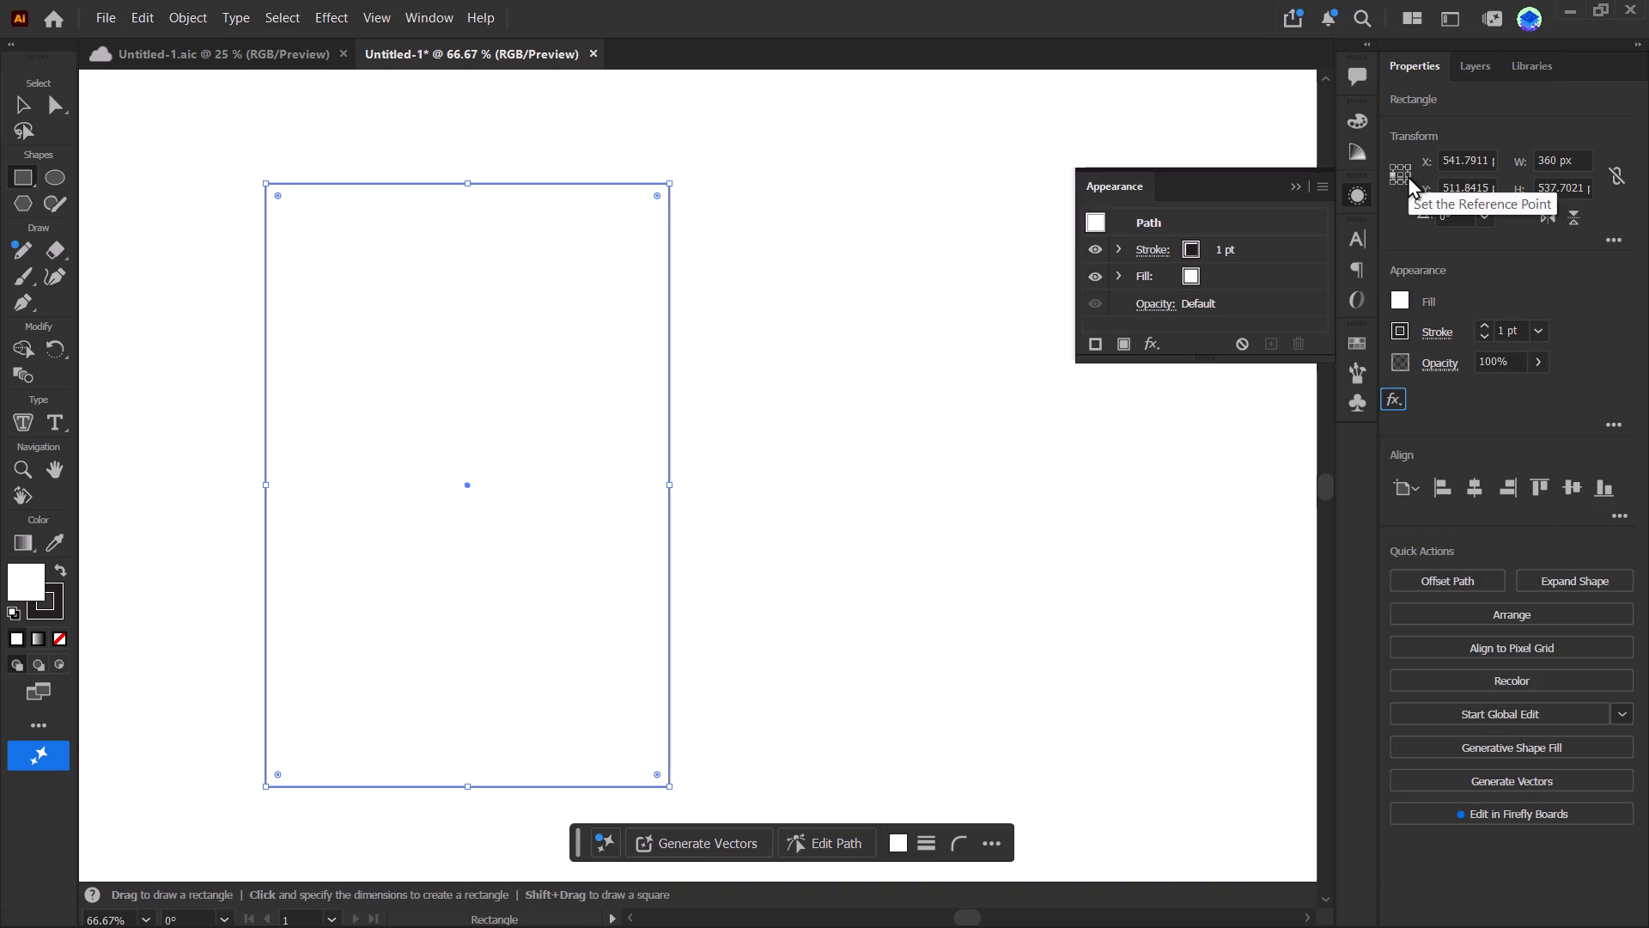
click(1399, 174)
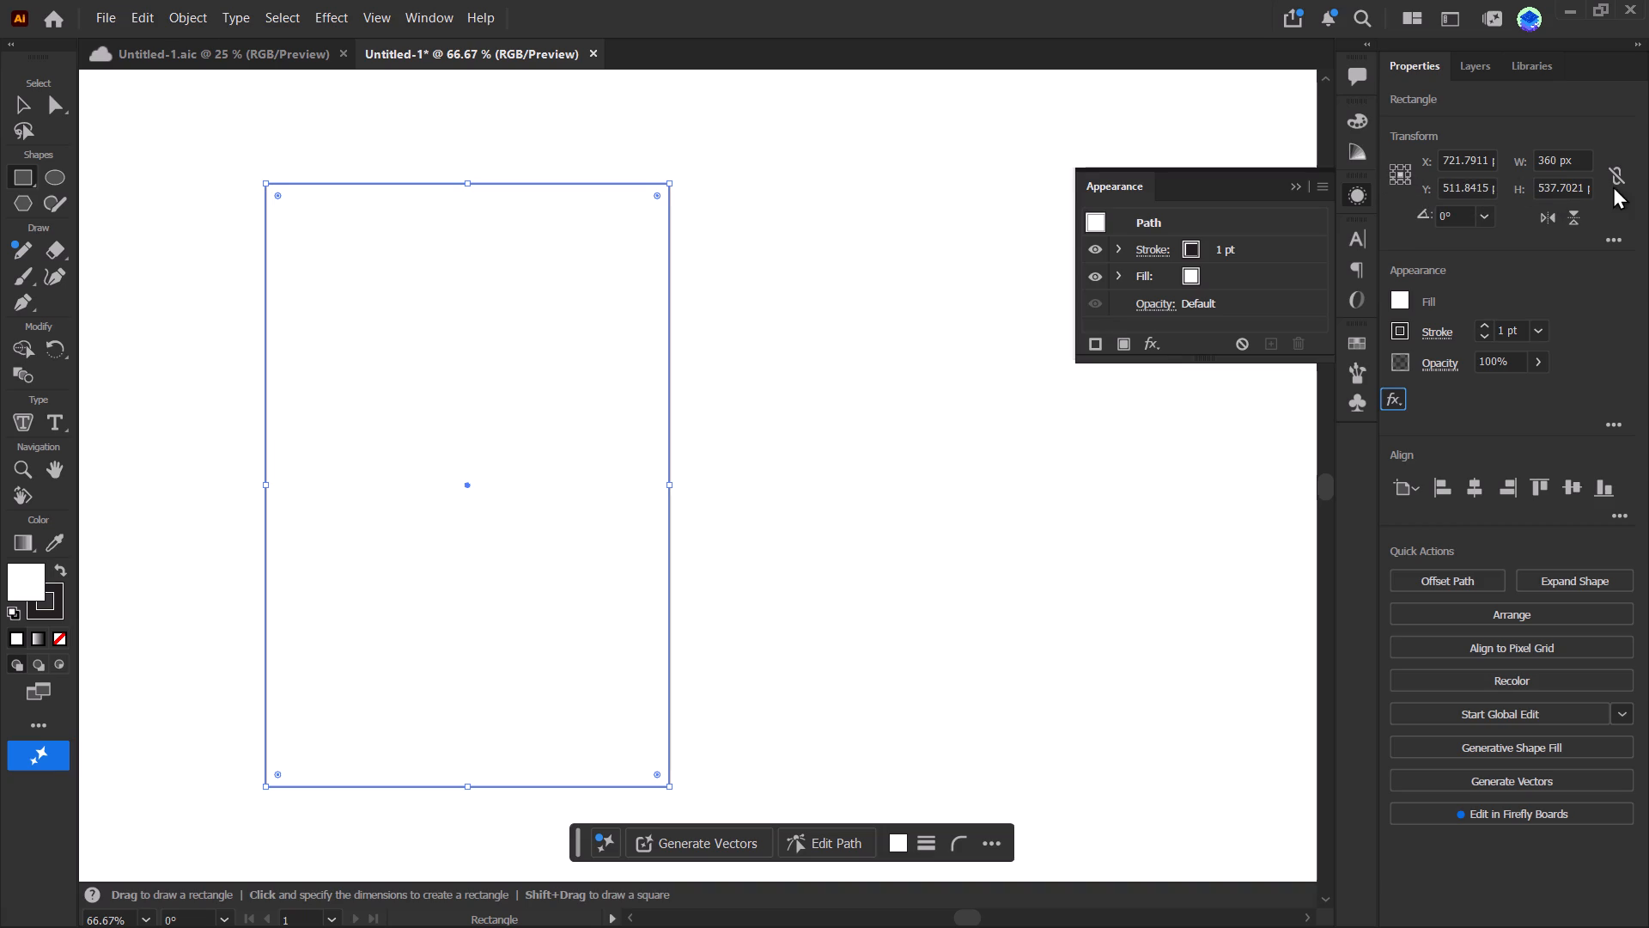
Examine the options for the rectangle's height value and return to the Selection tool.
right_click(1515, 188)
right_click(1517, 188)
right_click(1544, 187)
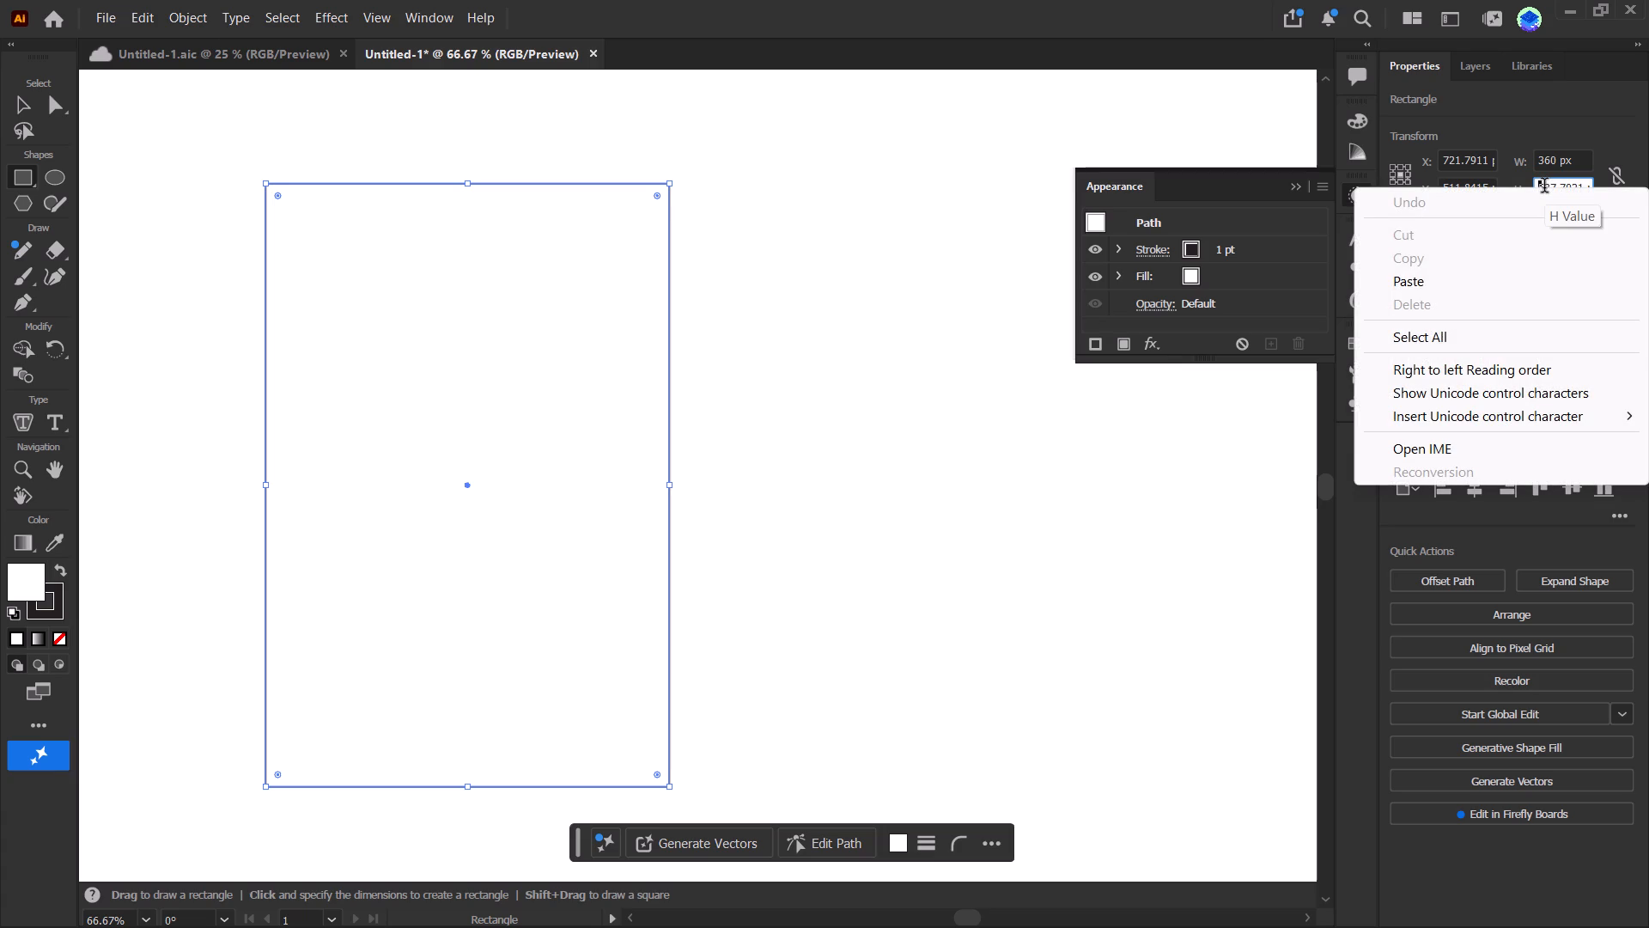
click(1450, 454)
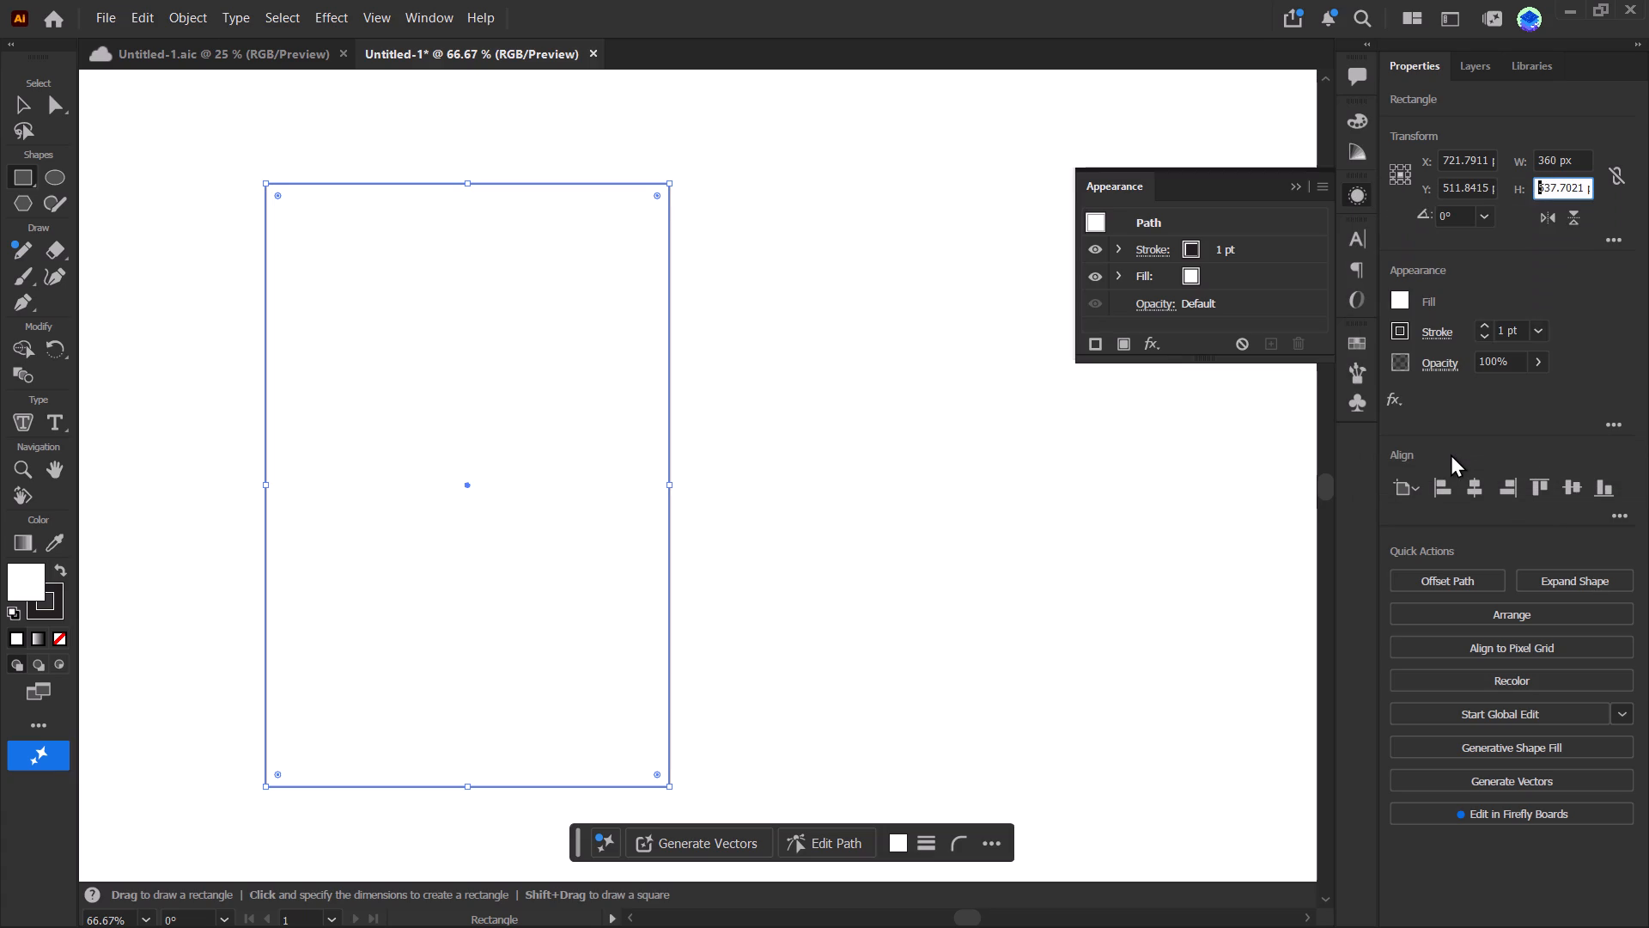
click(27, 107)
Duplicate the 360 px wide rectangle horizontally and place the copy flush against the original's right edge.
key(space)
drag(568, 305, 608, 305)
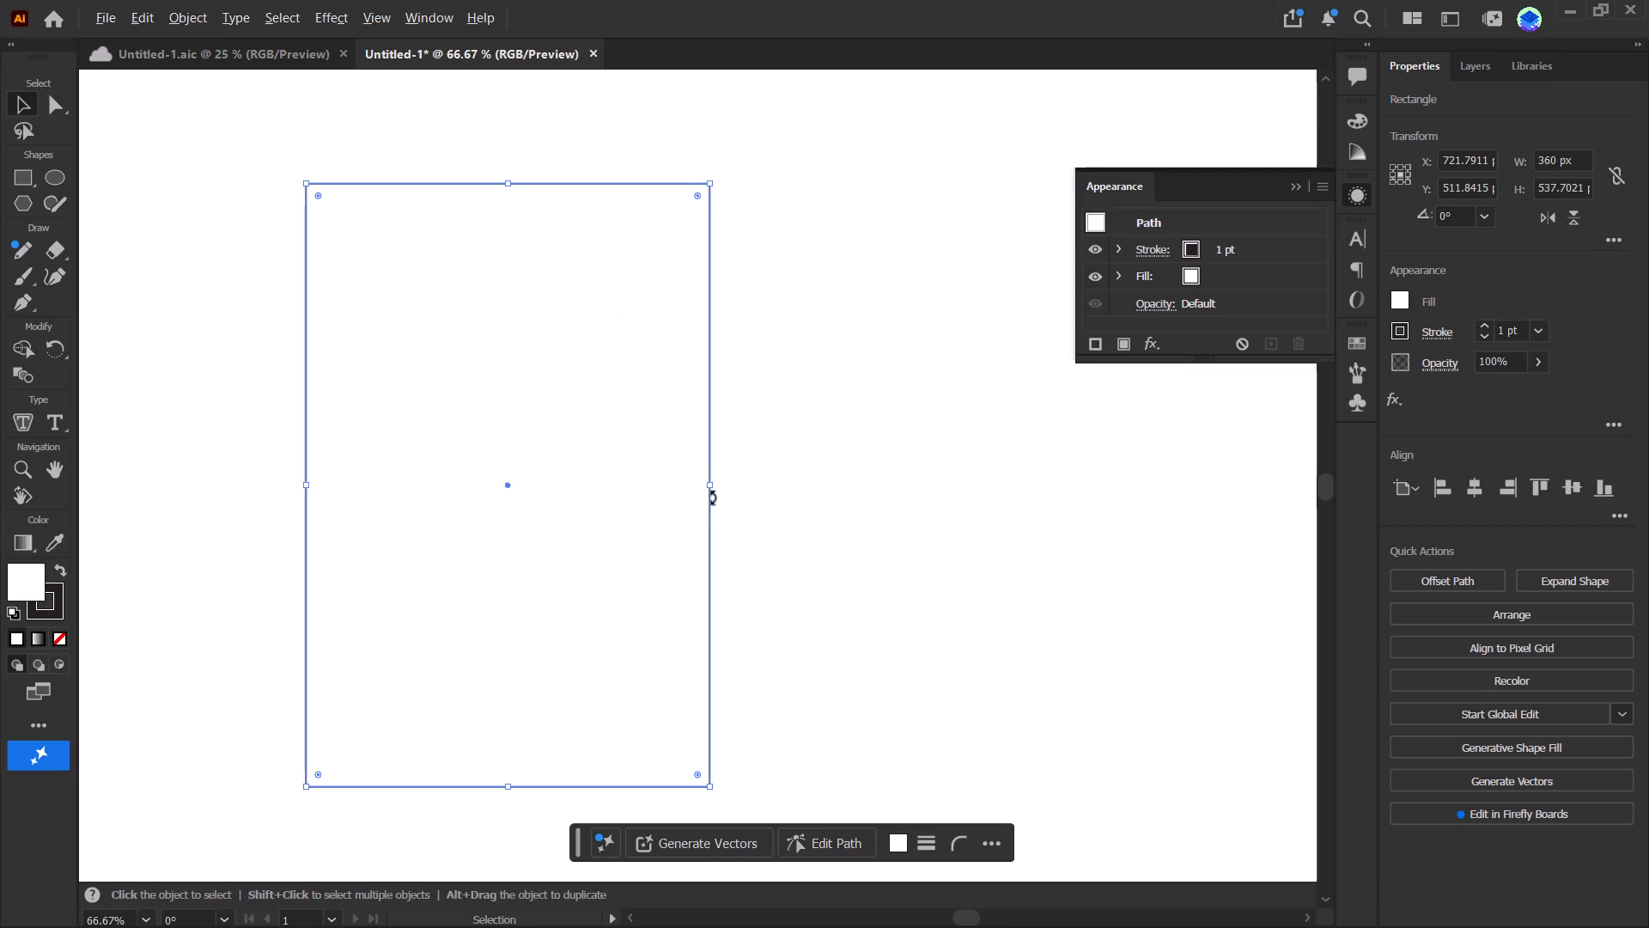
alt+drag(694, 485, 983, 493)
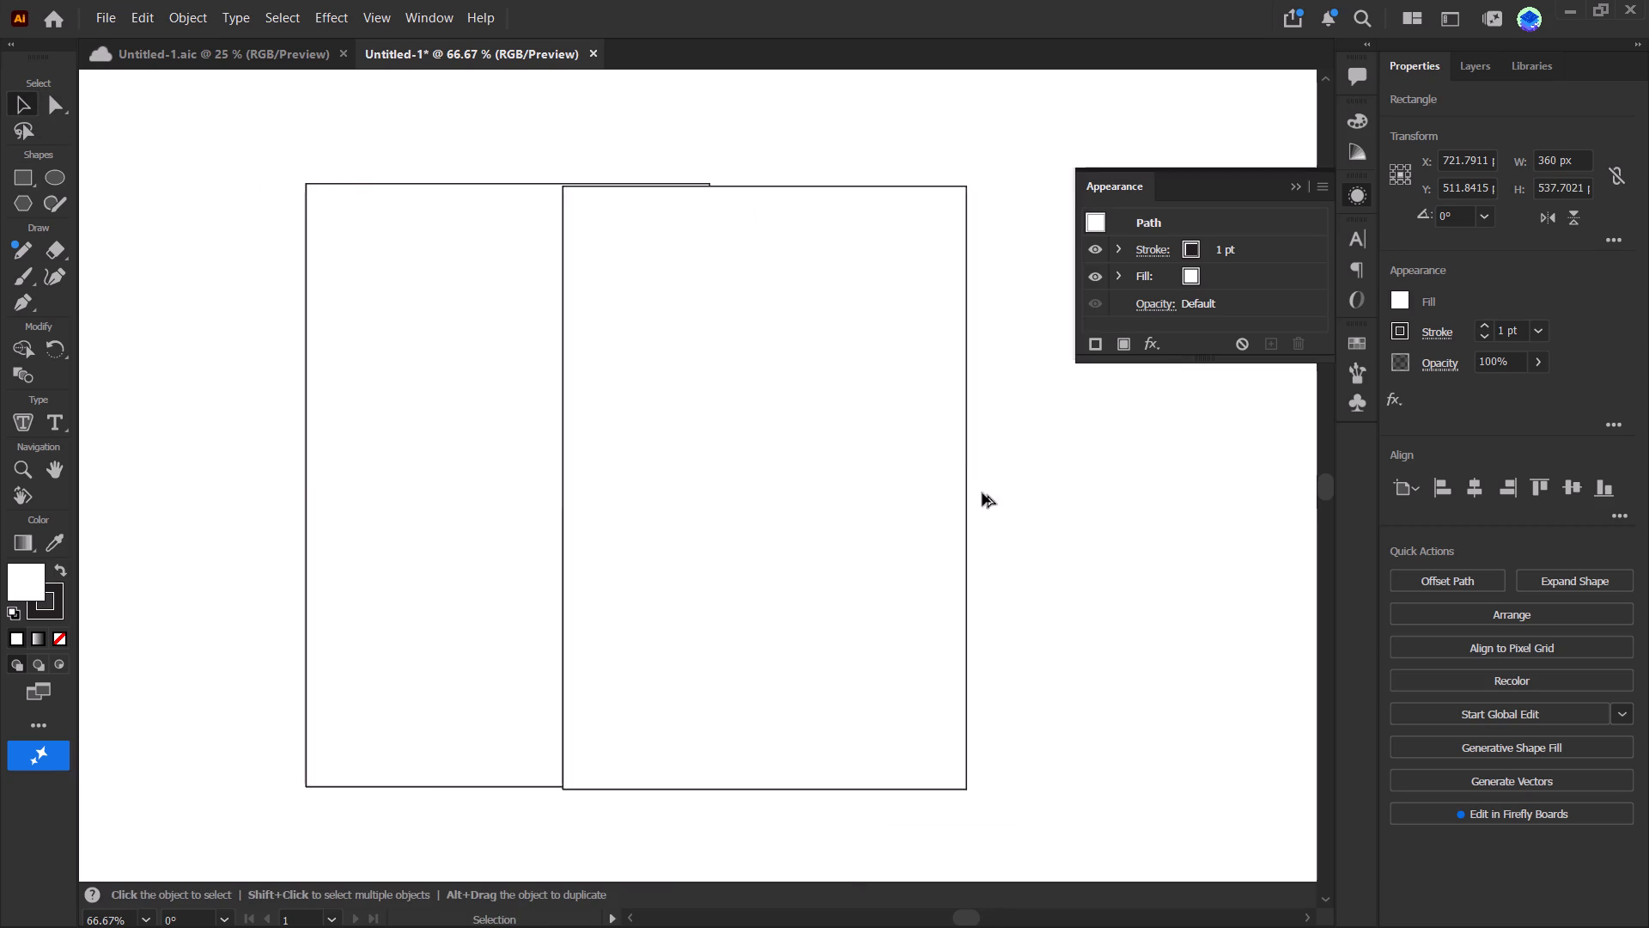
alt+drag(983, 493, 1098, 474)
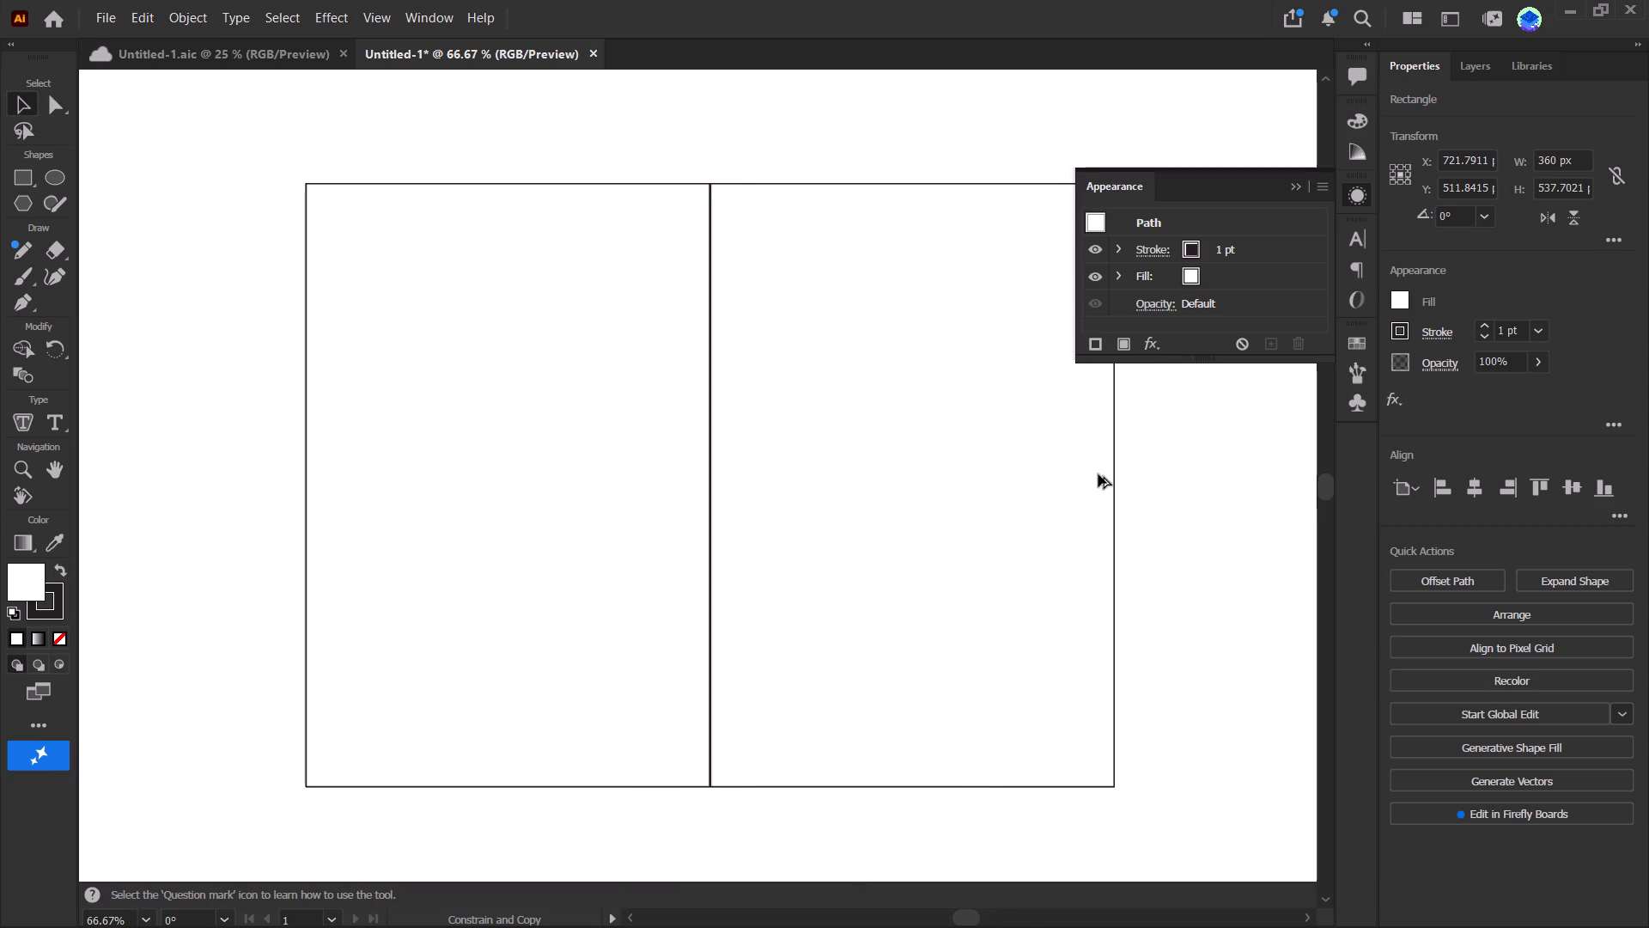
alt+drag(1098, 474, 1096, 474)
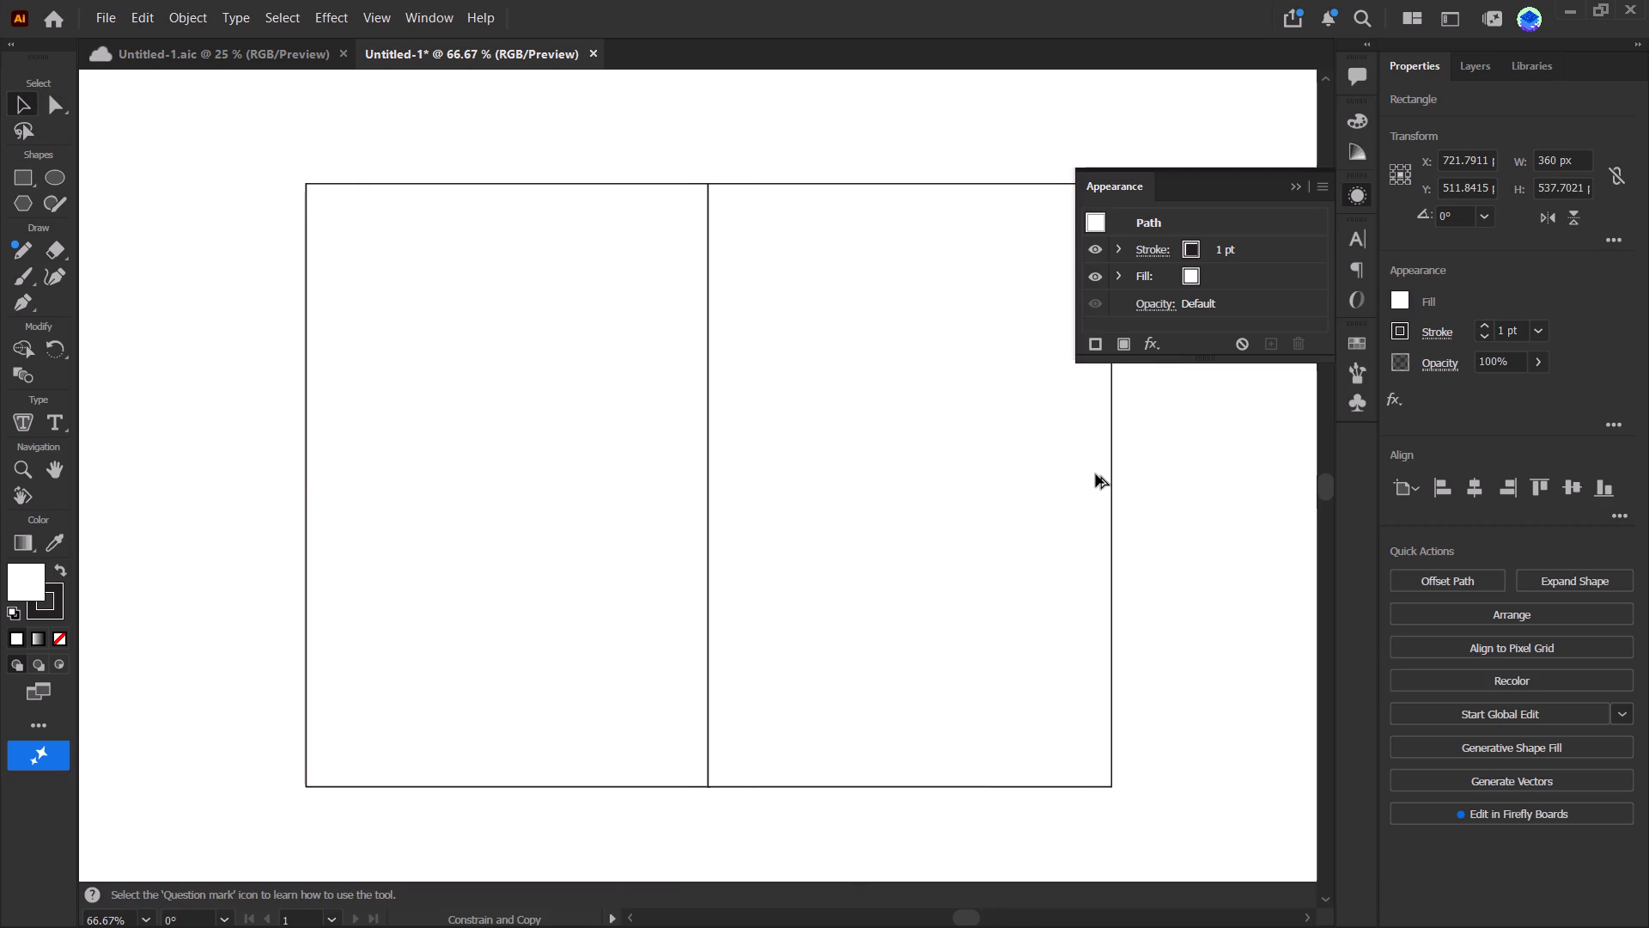
alt+drag(1096, 474, 1102, 473)
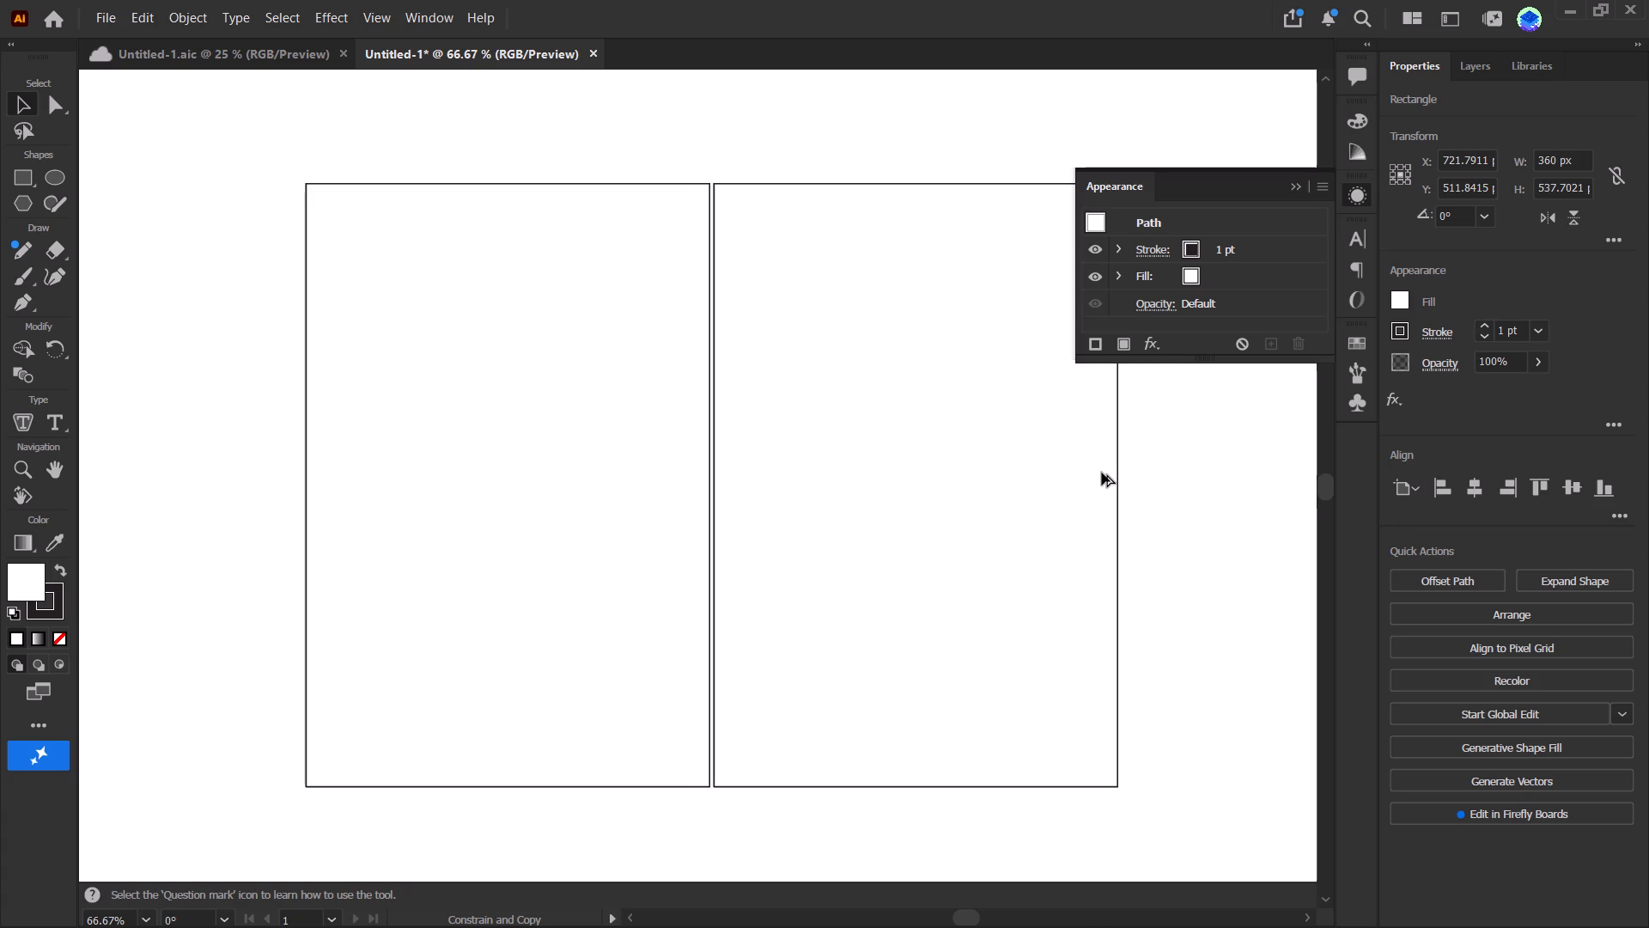
alt+drag(1102, 473, 1097, 473)
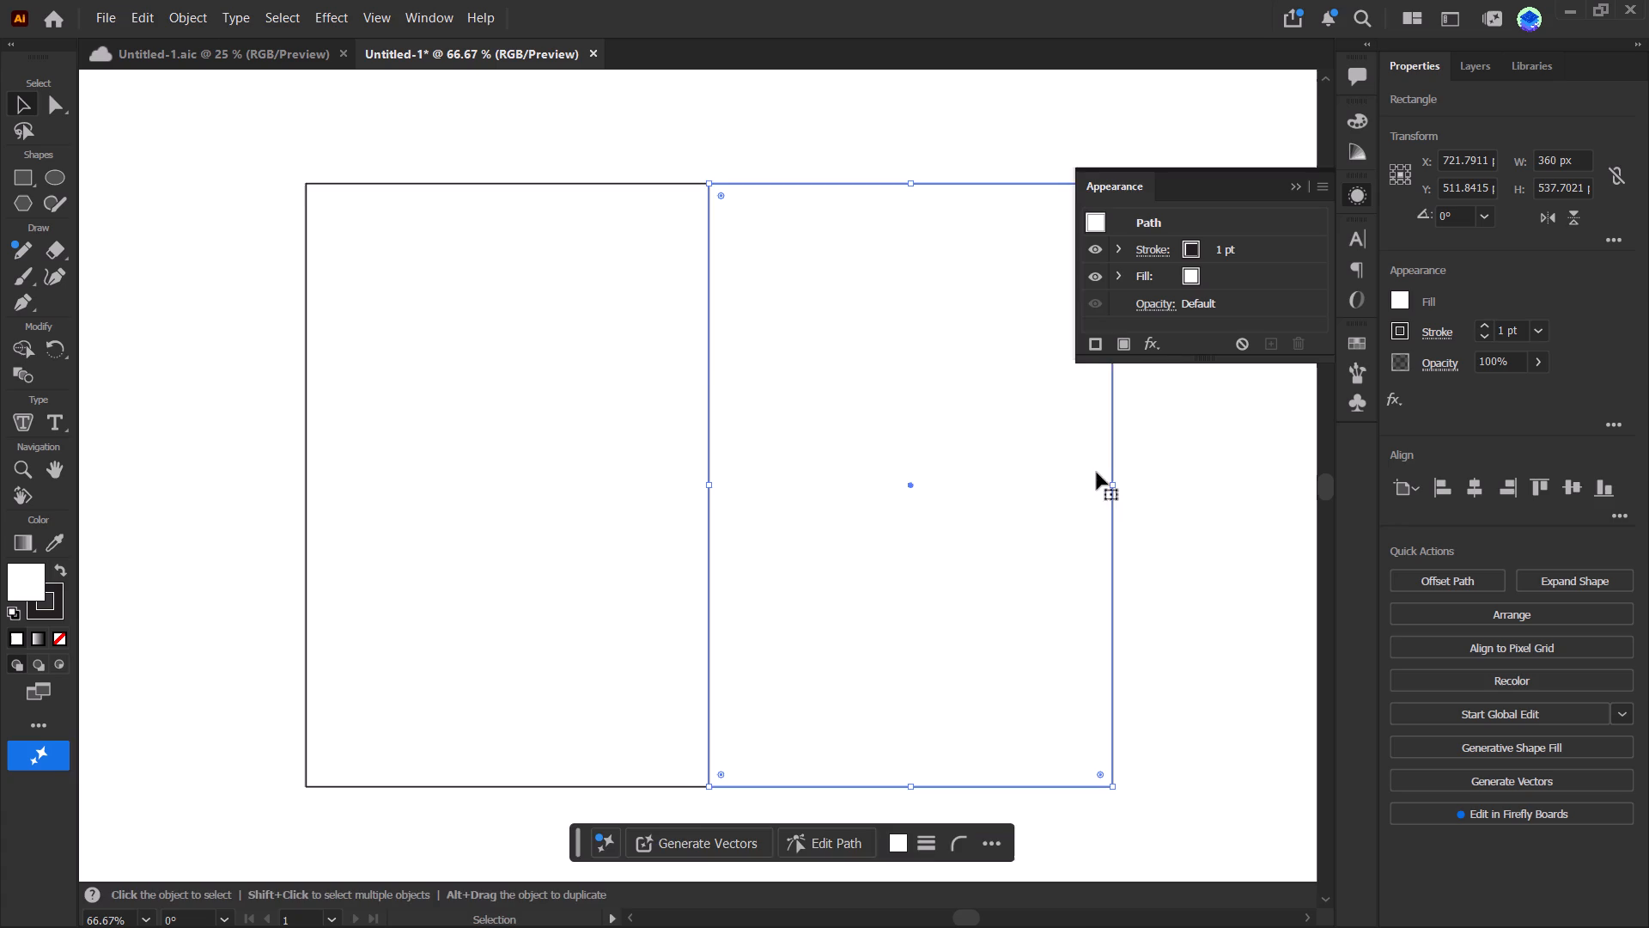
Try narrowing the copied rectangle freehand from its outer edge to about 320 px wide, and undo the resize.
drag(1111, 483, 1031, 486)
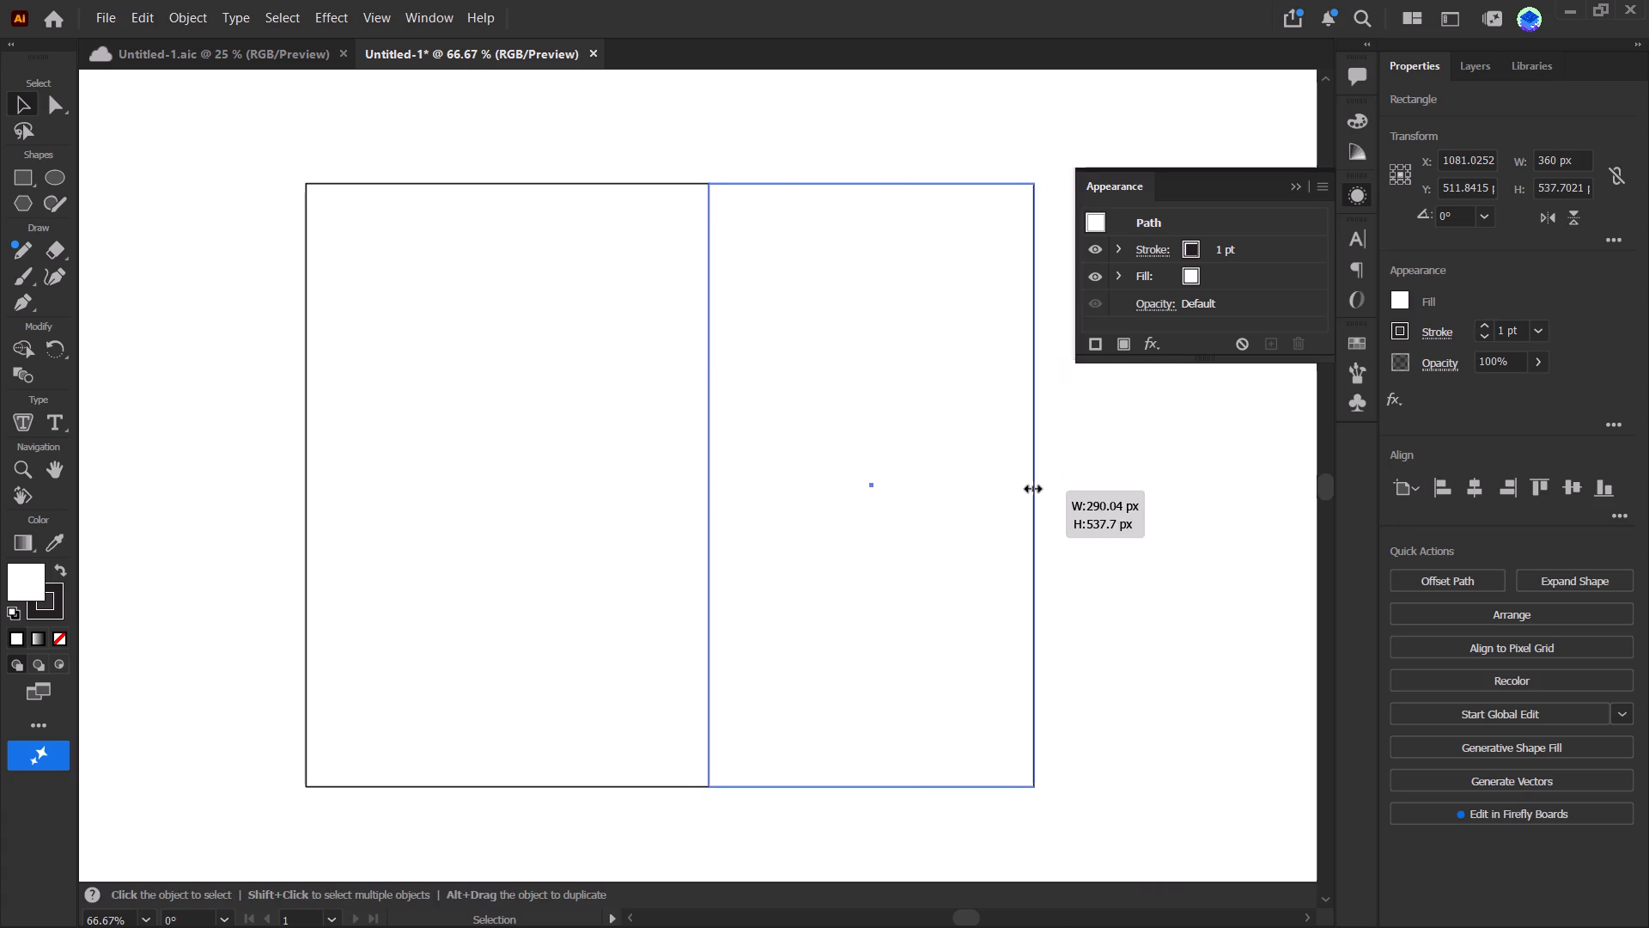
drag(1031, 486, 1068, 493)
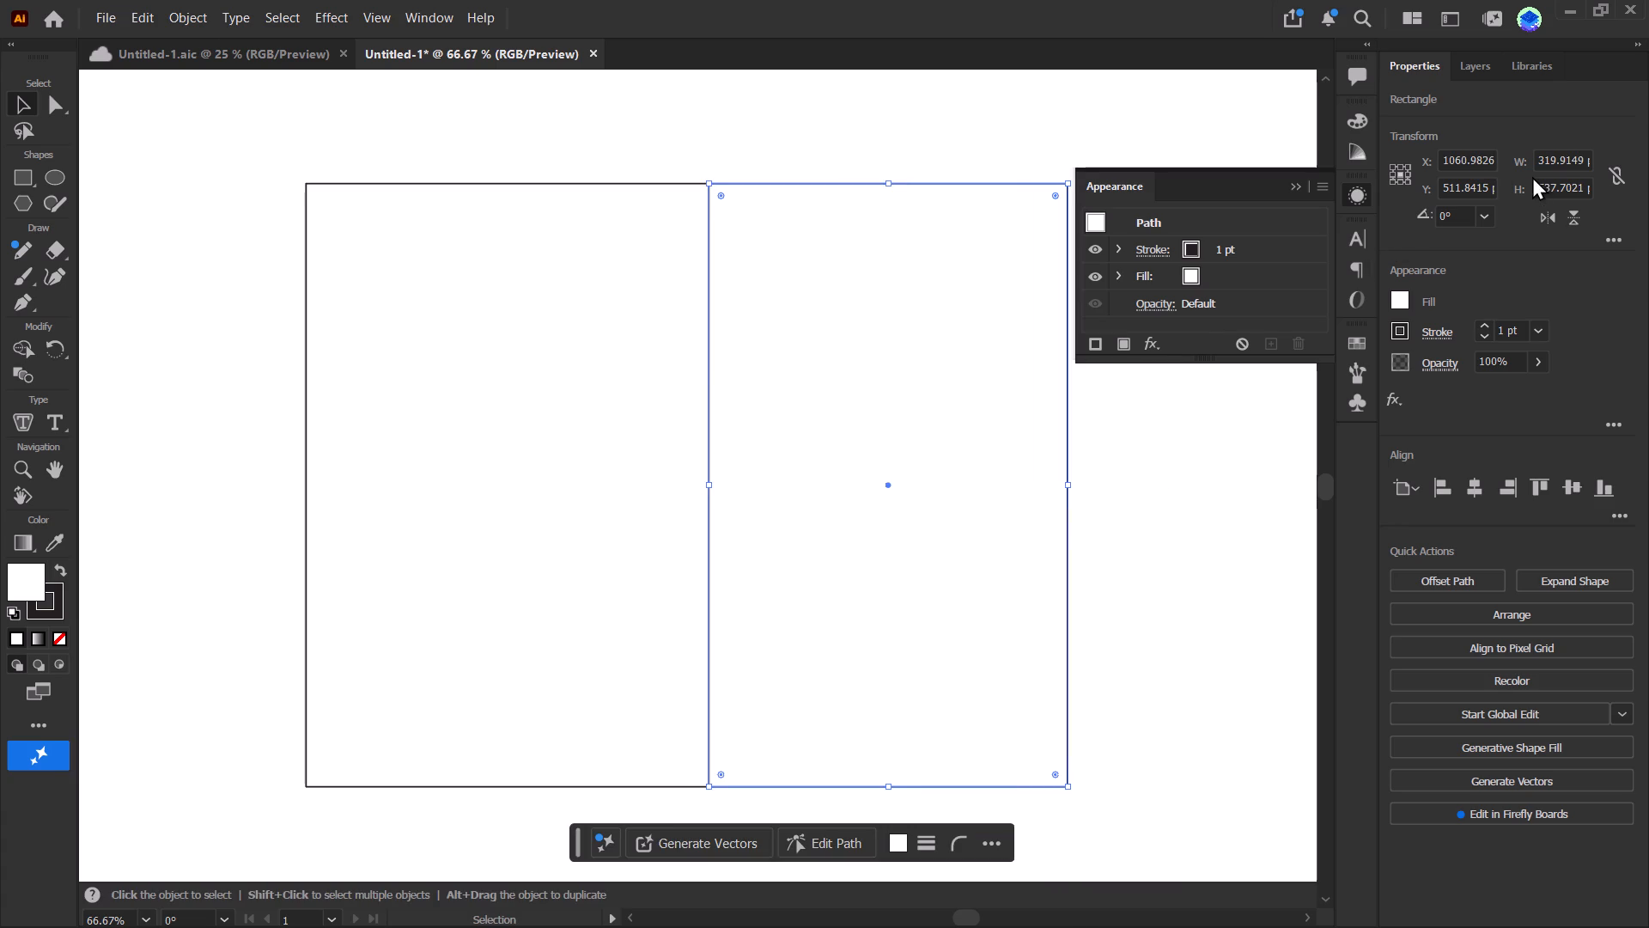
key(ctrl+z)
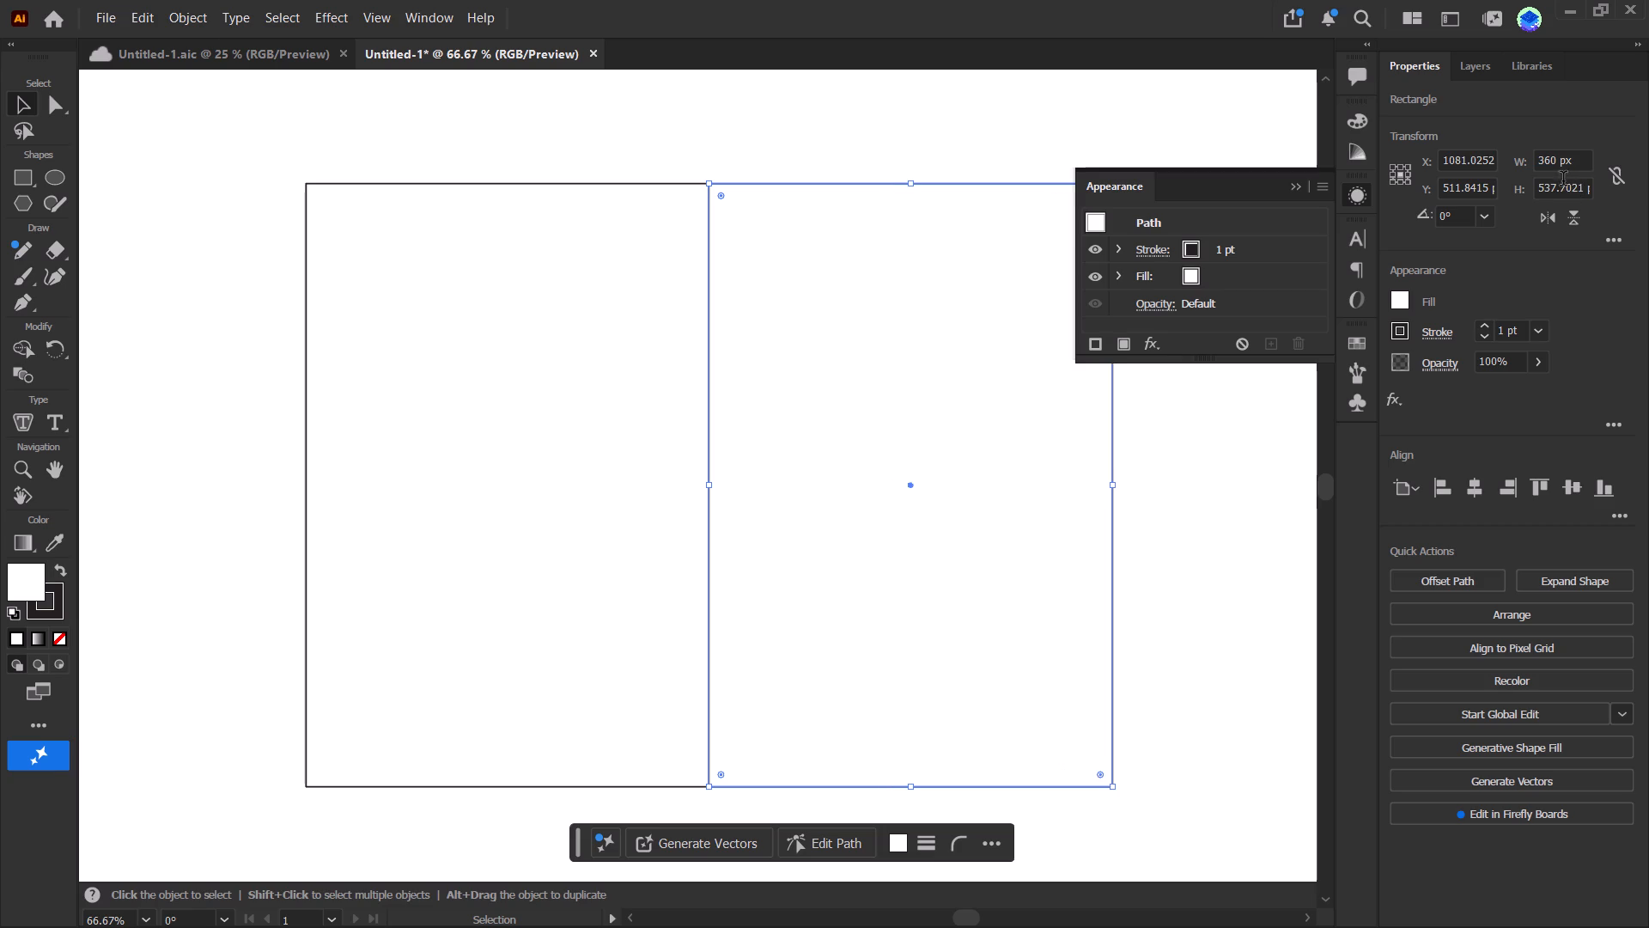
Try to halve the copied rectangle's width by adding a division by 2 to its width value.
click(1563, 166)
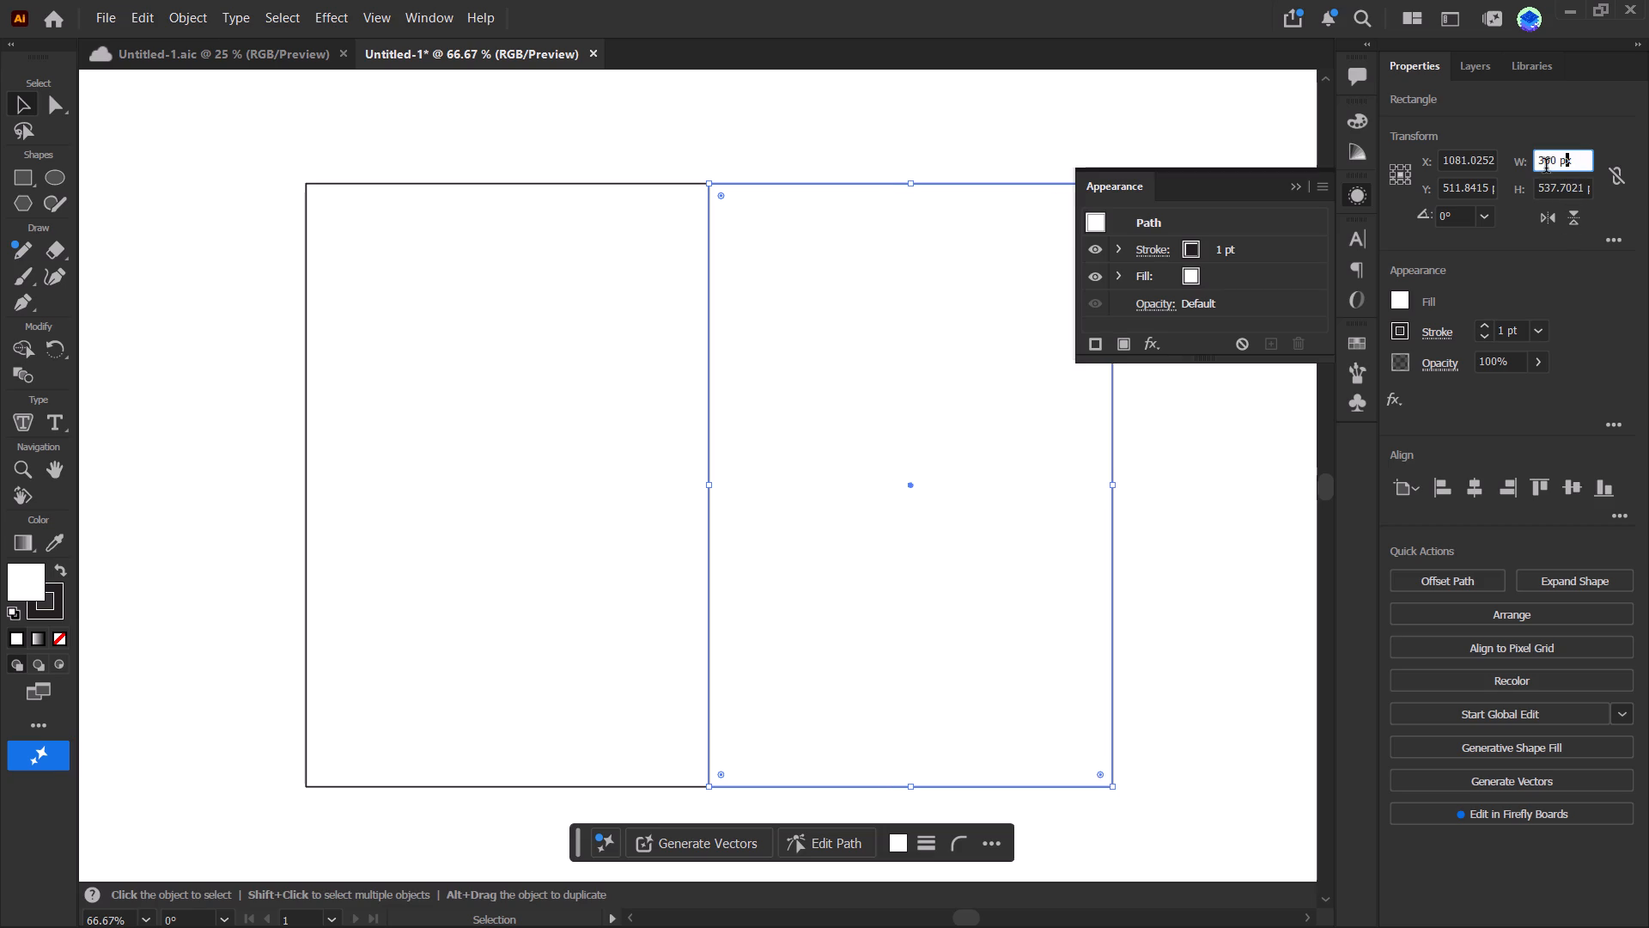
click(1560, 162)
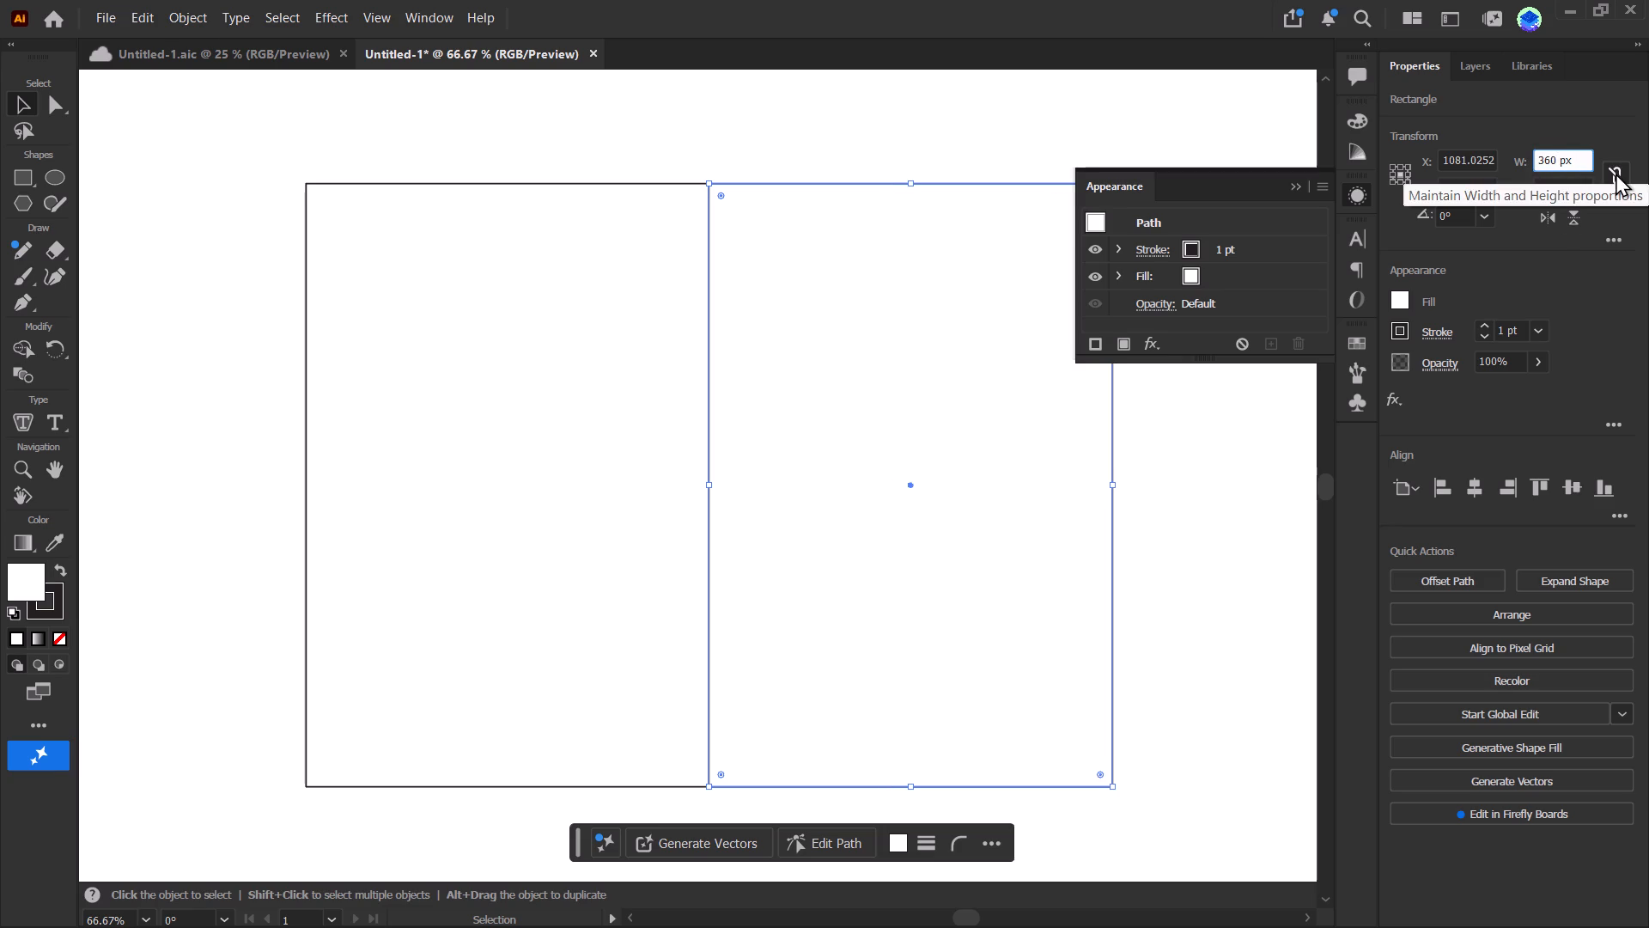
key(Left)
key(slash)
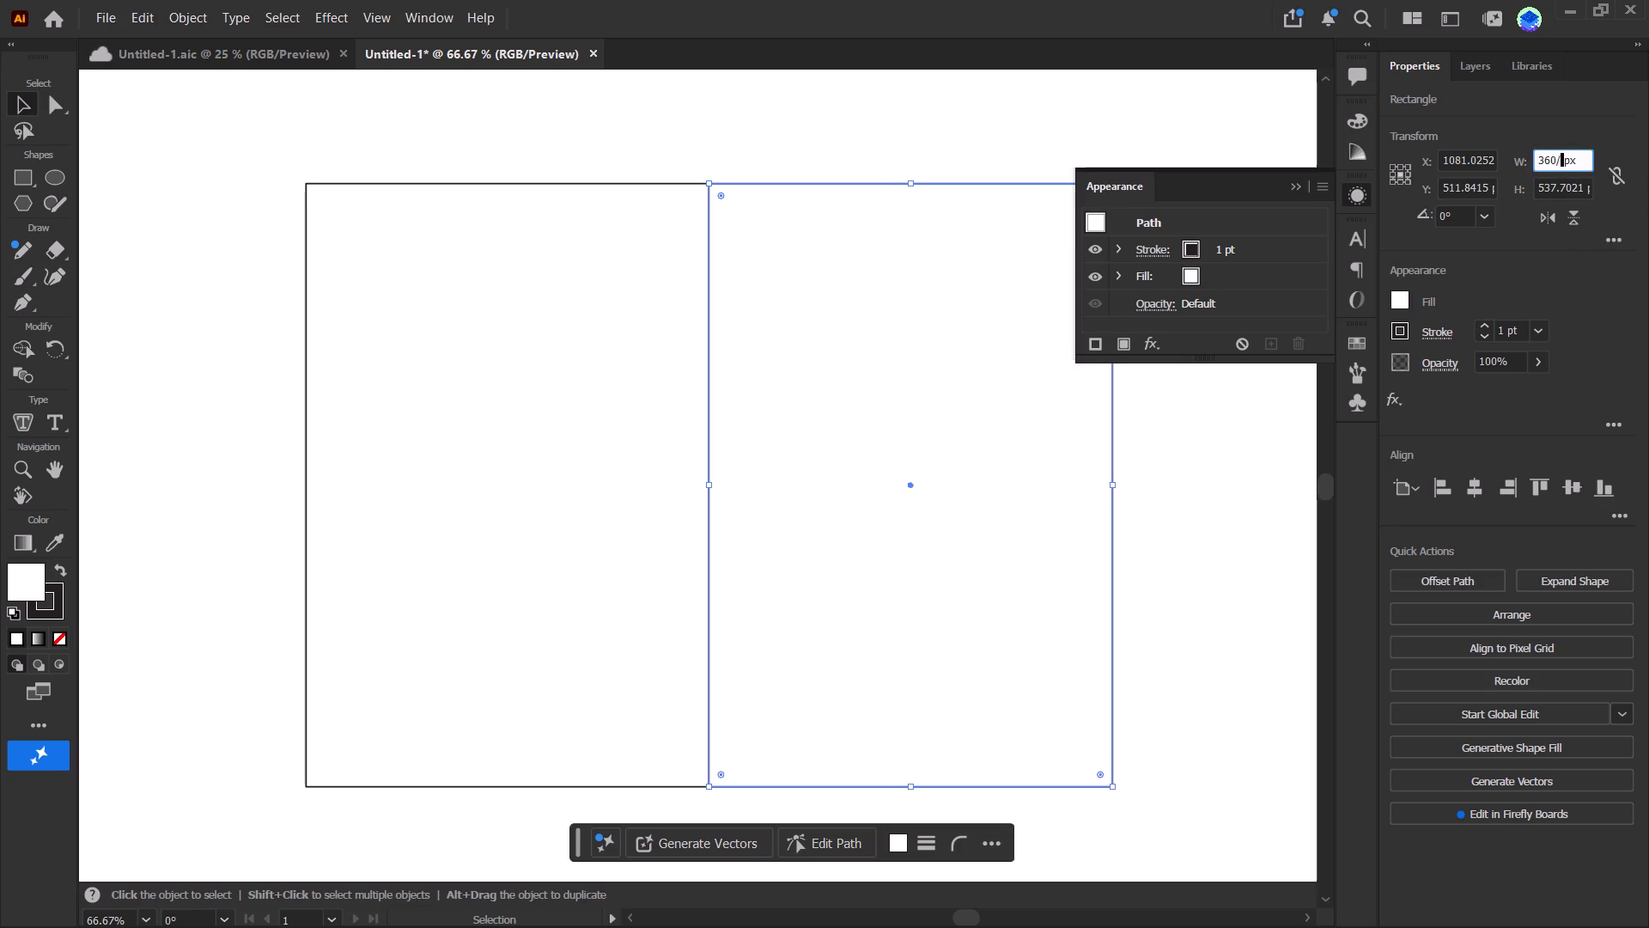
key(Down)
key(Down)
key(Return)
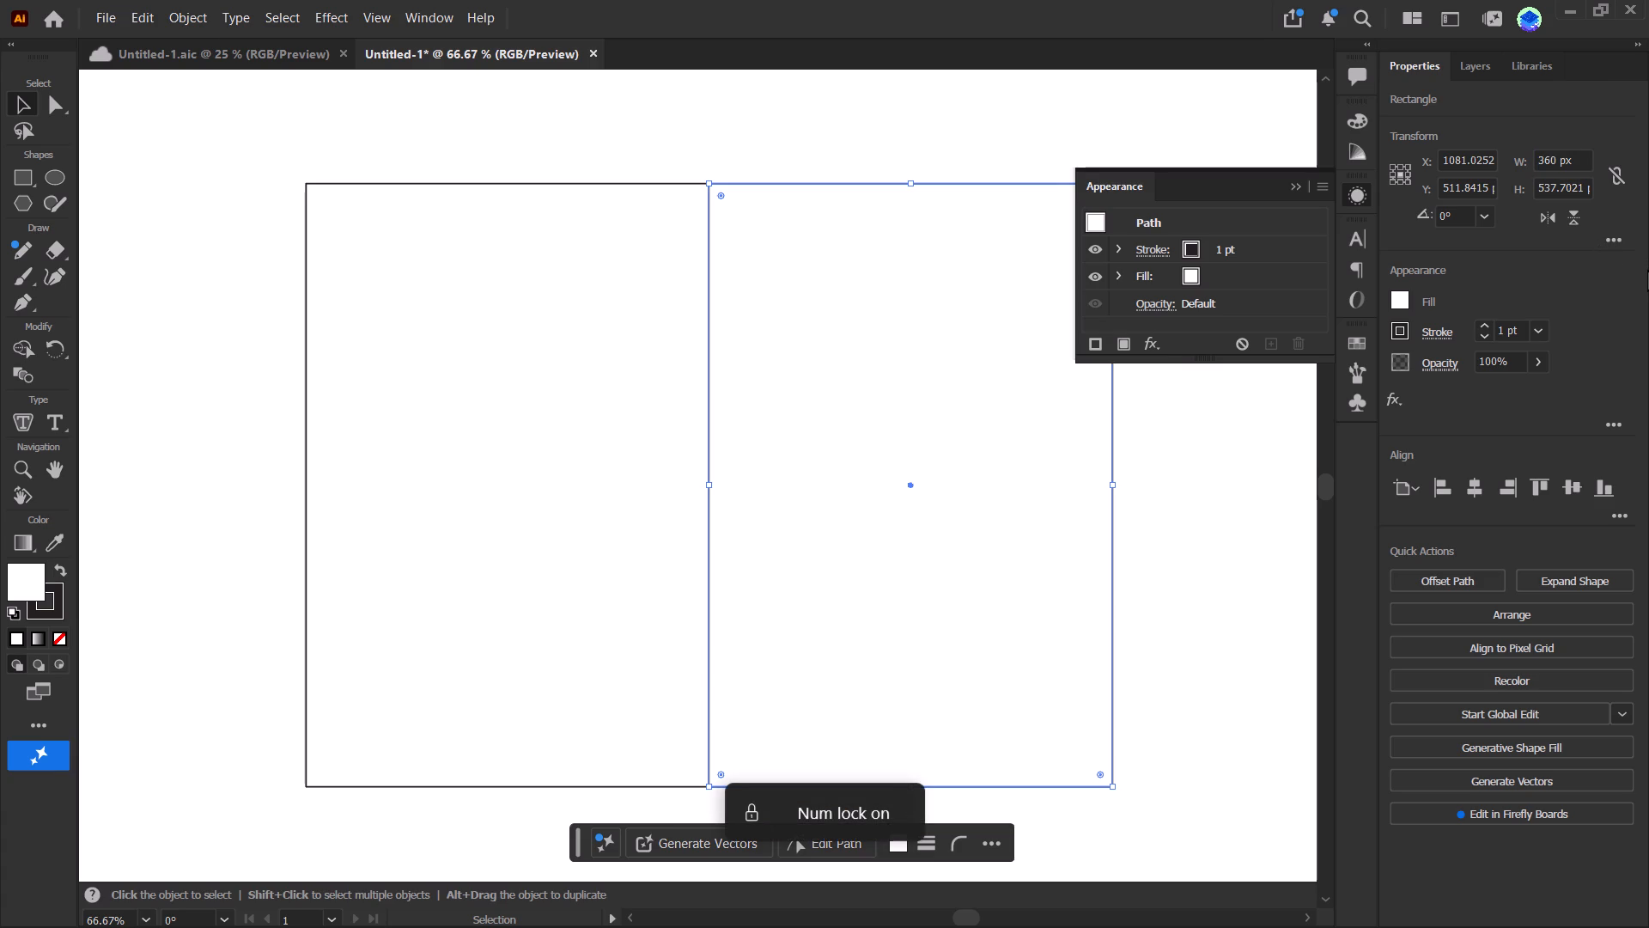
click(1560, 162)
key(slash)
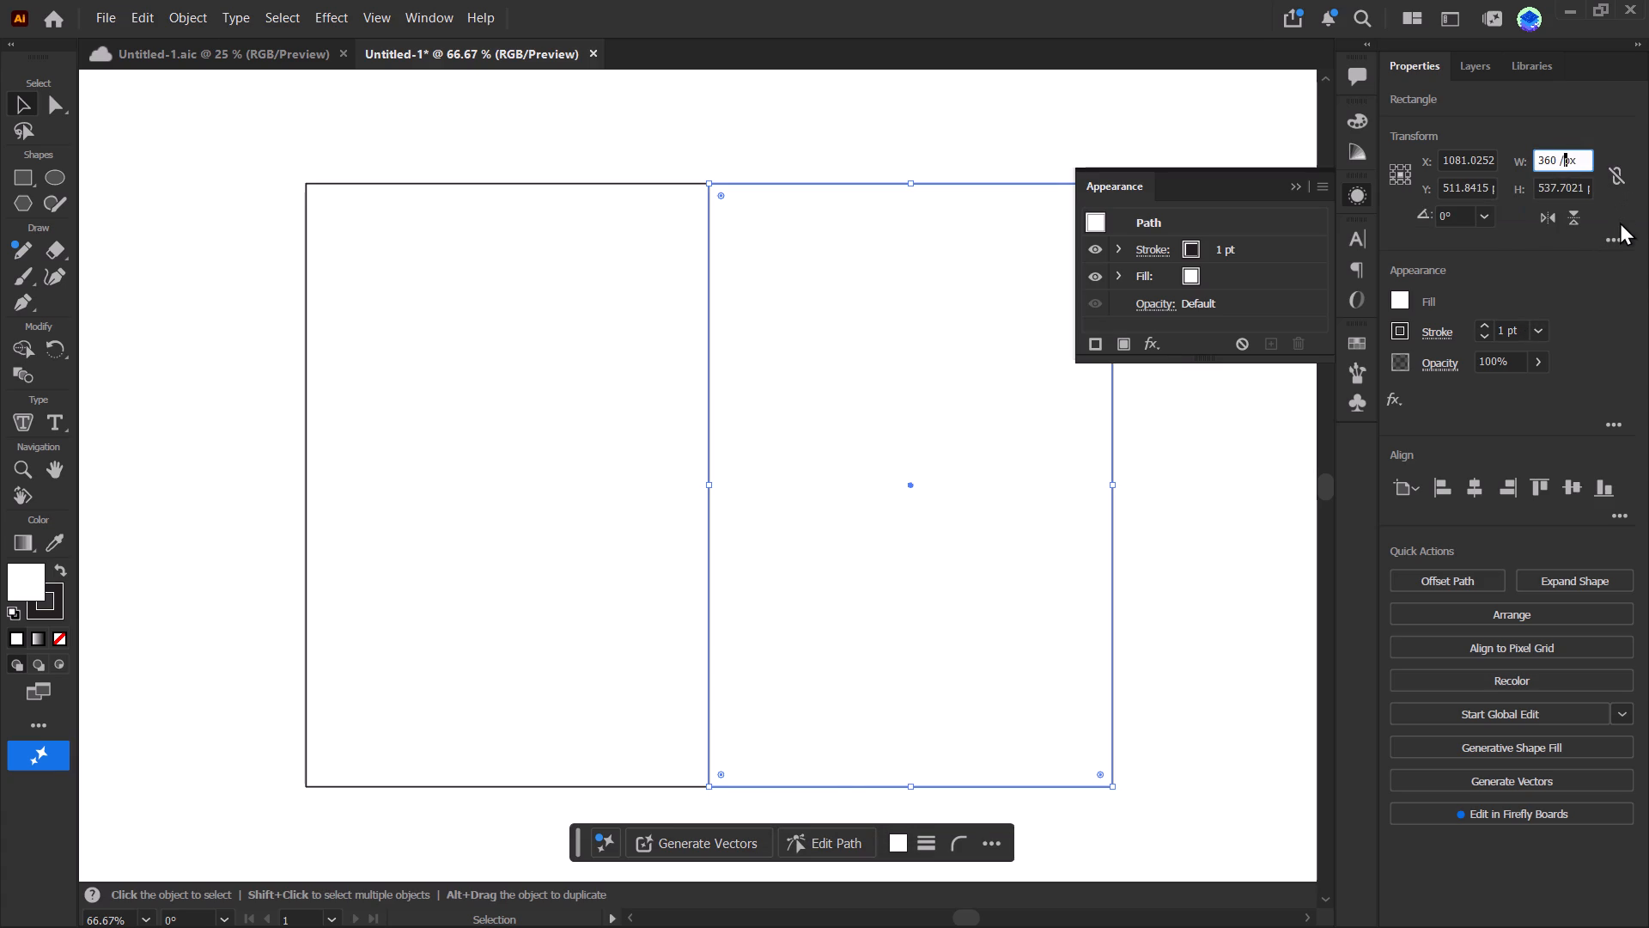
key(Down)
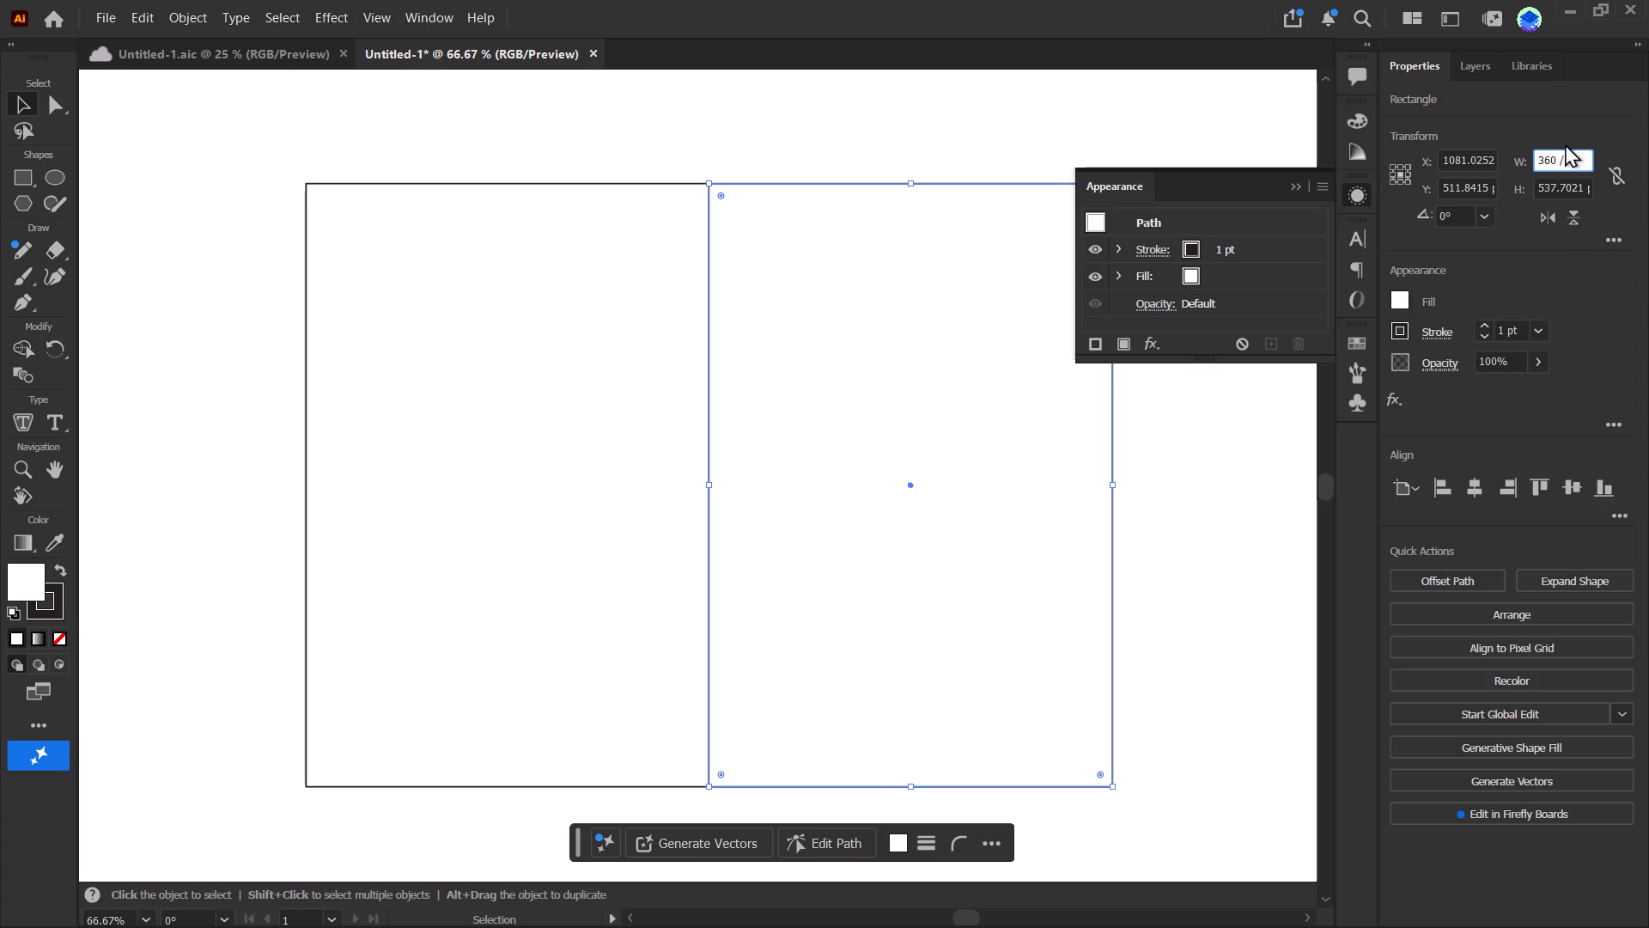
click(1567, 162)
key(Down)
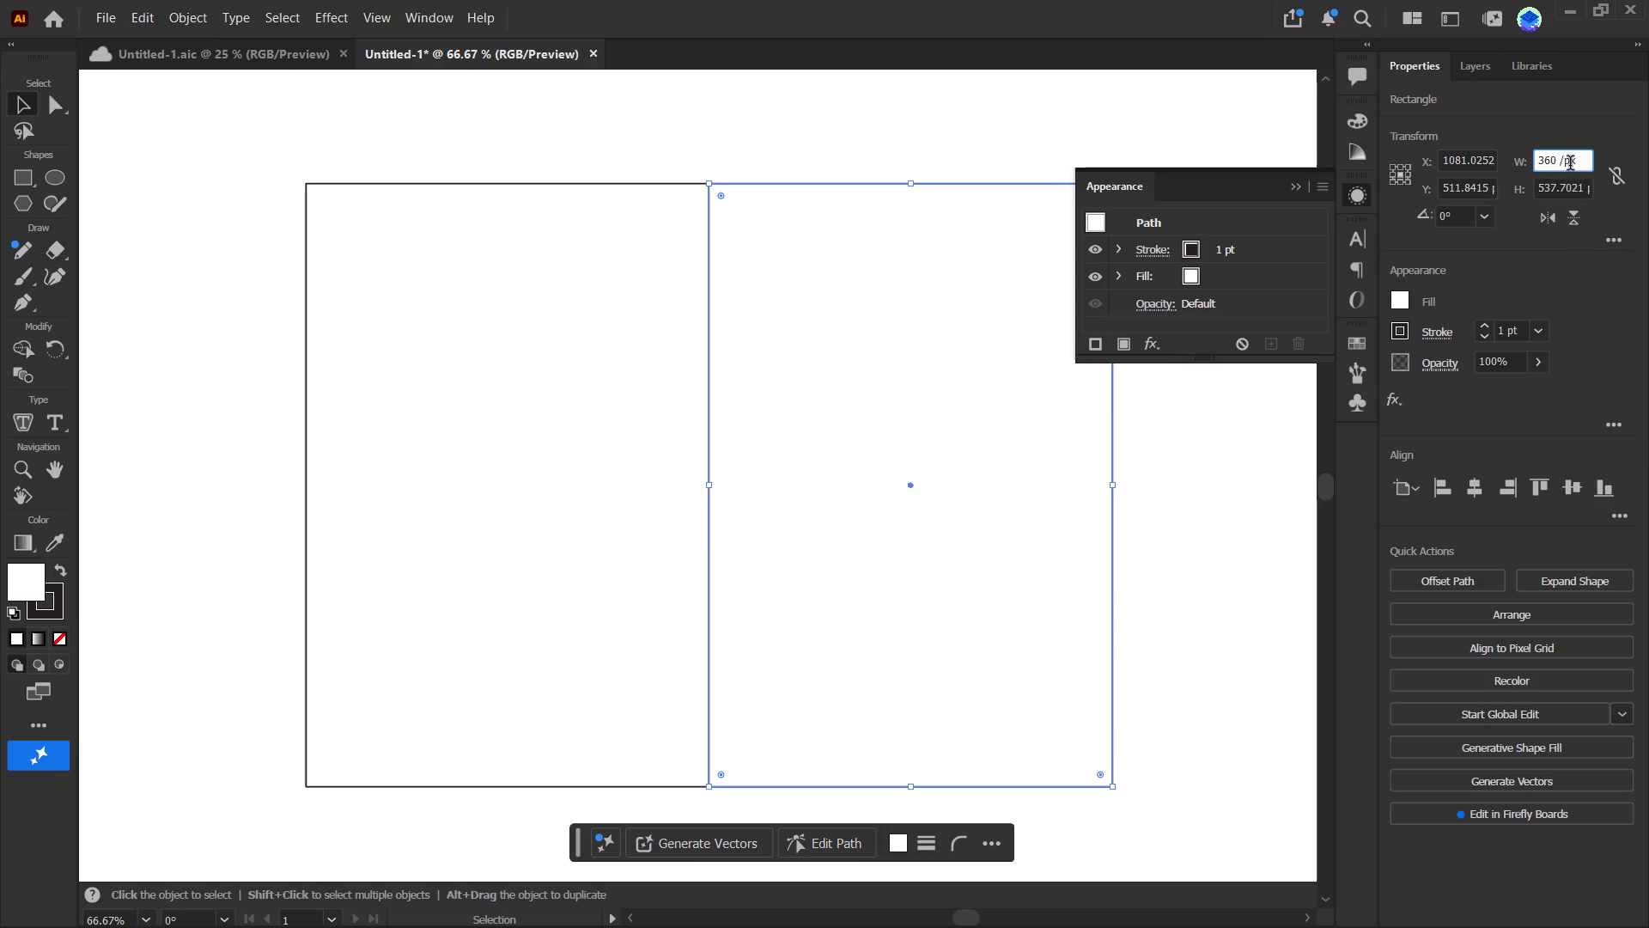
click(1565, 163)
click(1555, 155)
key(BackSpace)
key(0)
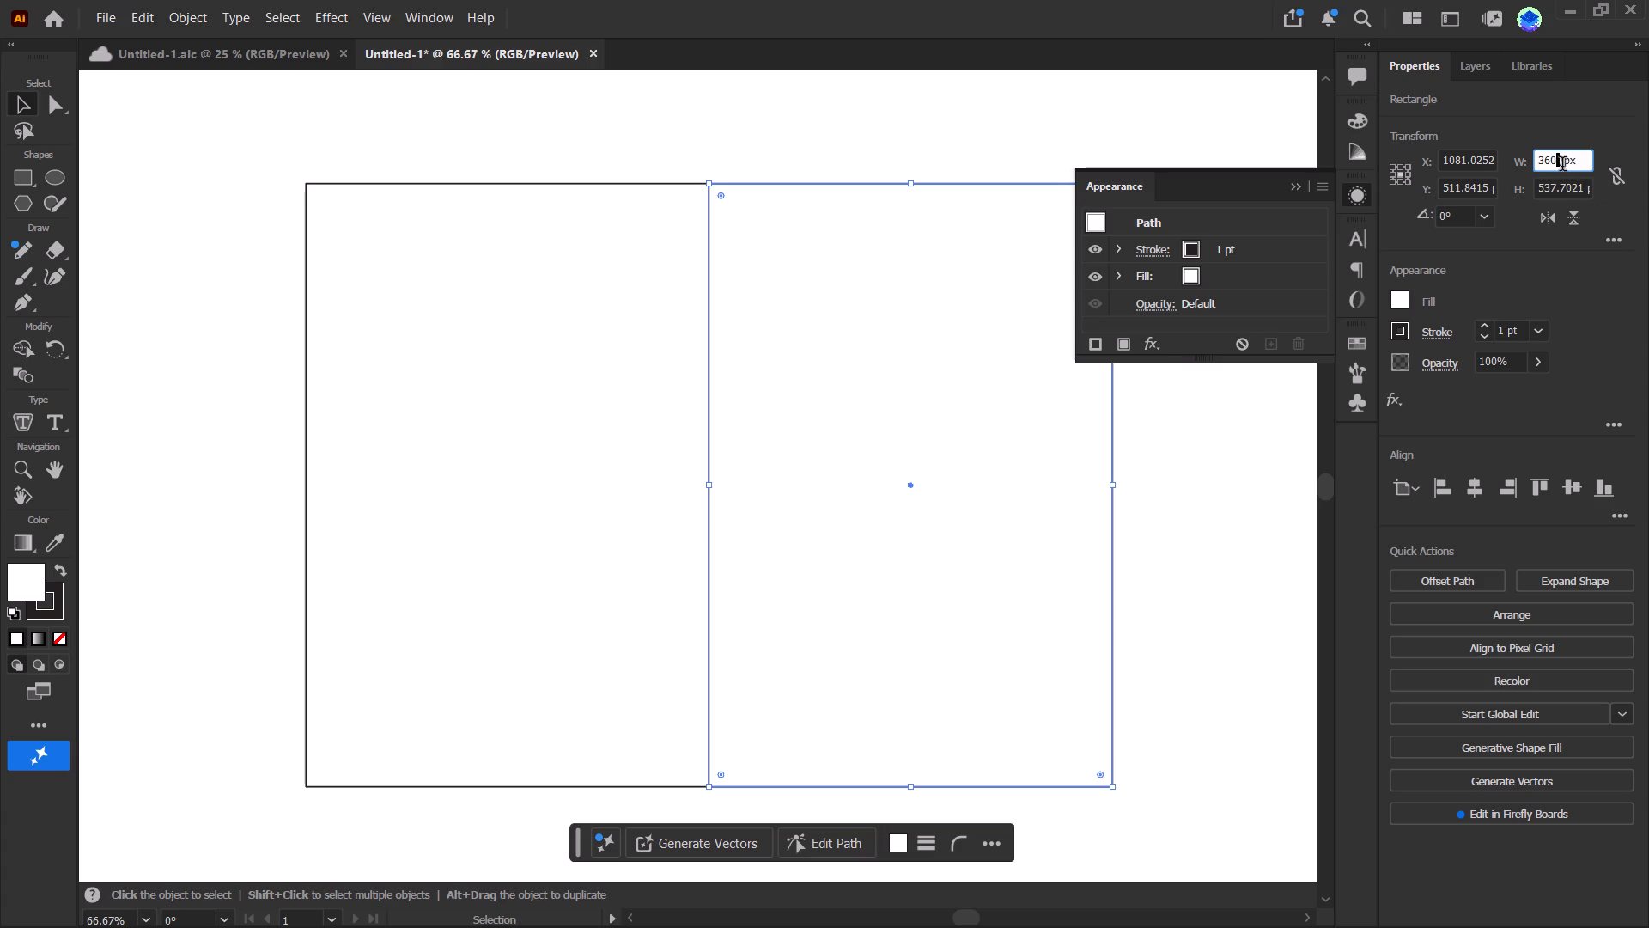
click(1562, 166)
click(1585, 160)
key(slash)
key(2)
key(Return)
Set the copied rectangle's width to 360 px/2, making it 180 px wide.
click(1579, 163)
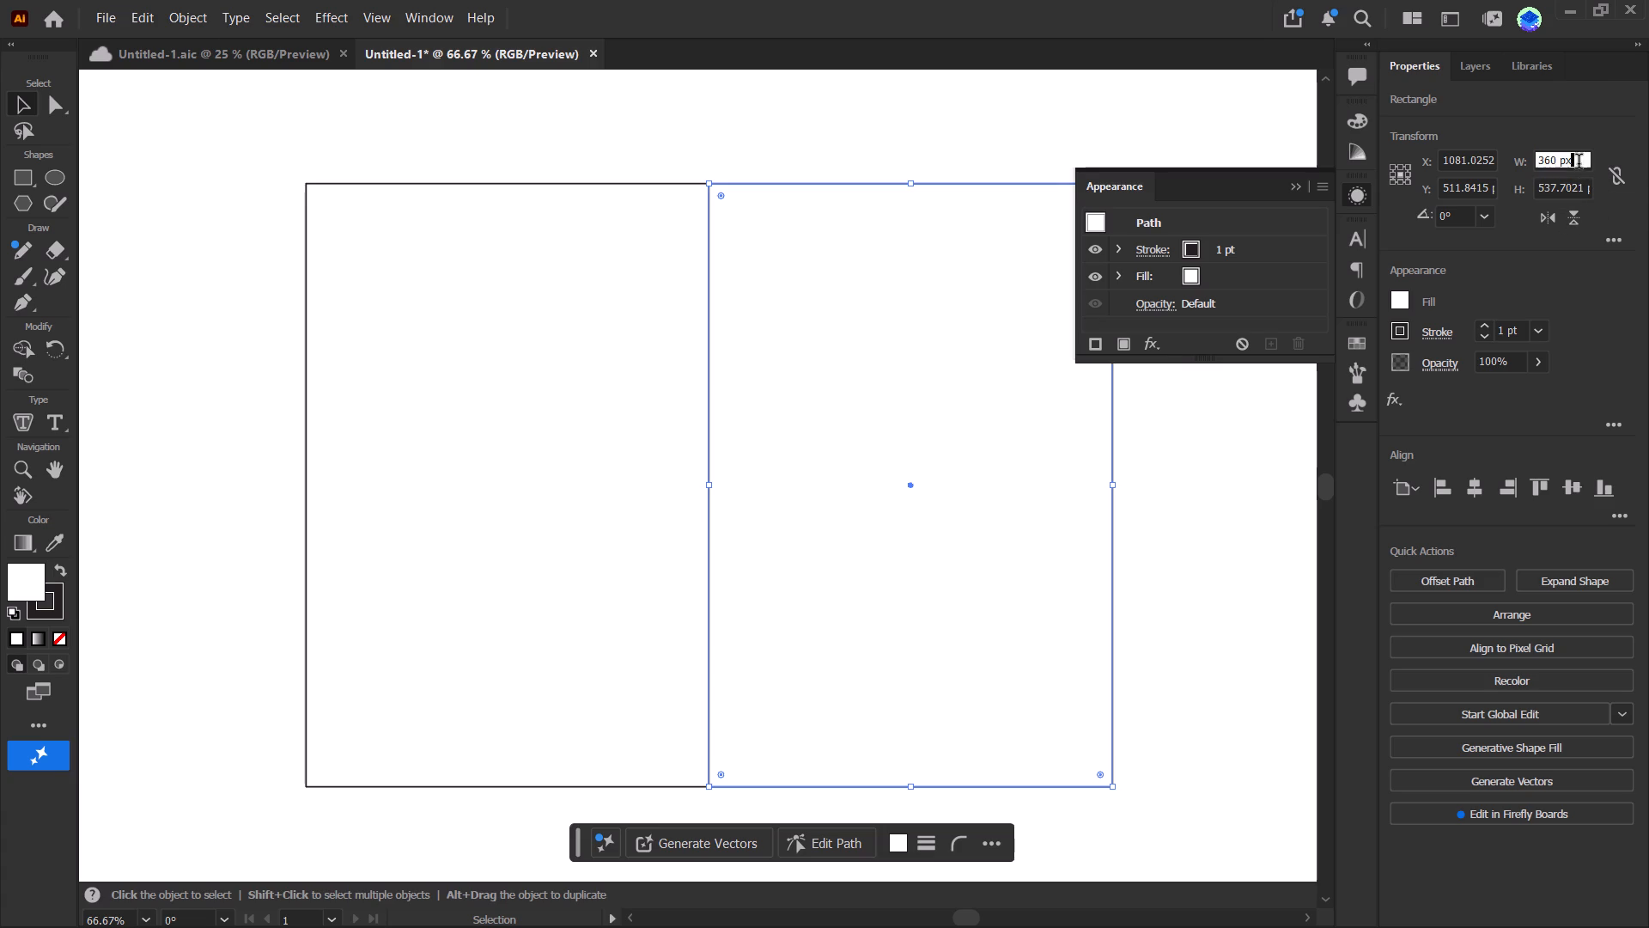
key(slash)
key(2)
key(Return)
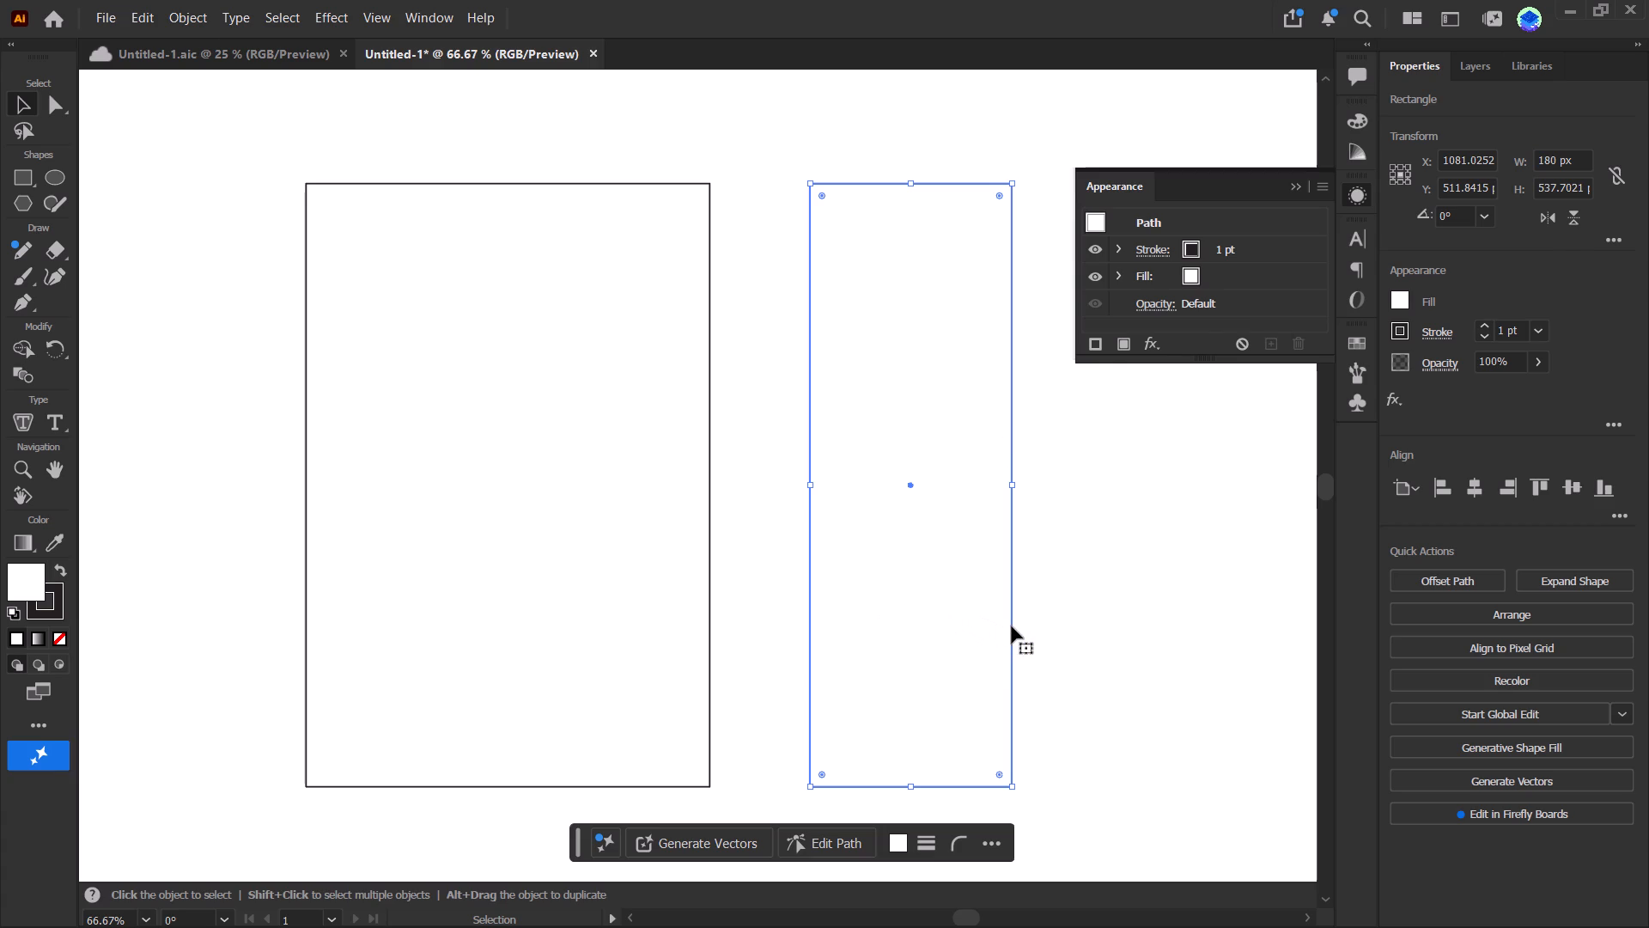
Move the 180 px wide rectangle horizontally until it sits flush against the wide rectangle's right edge.
drag(1012, 626, 916, 626)
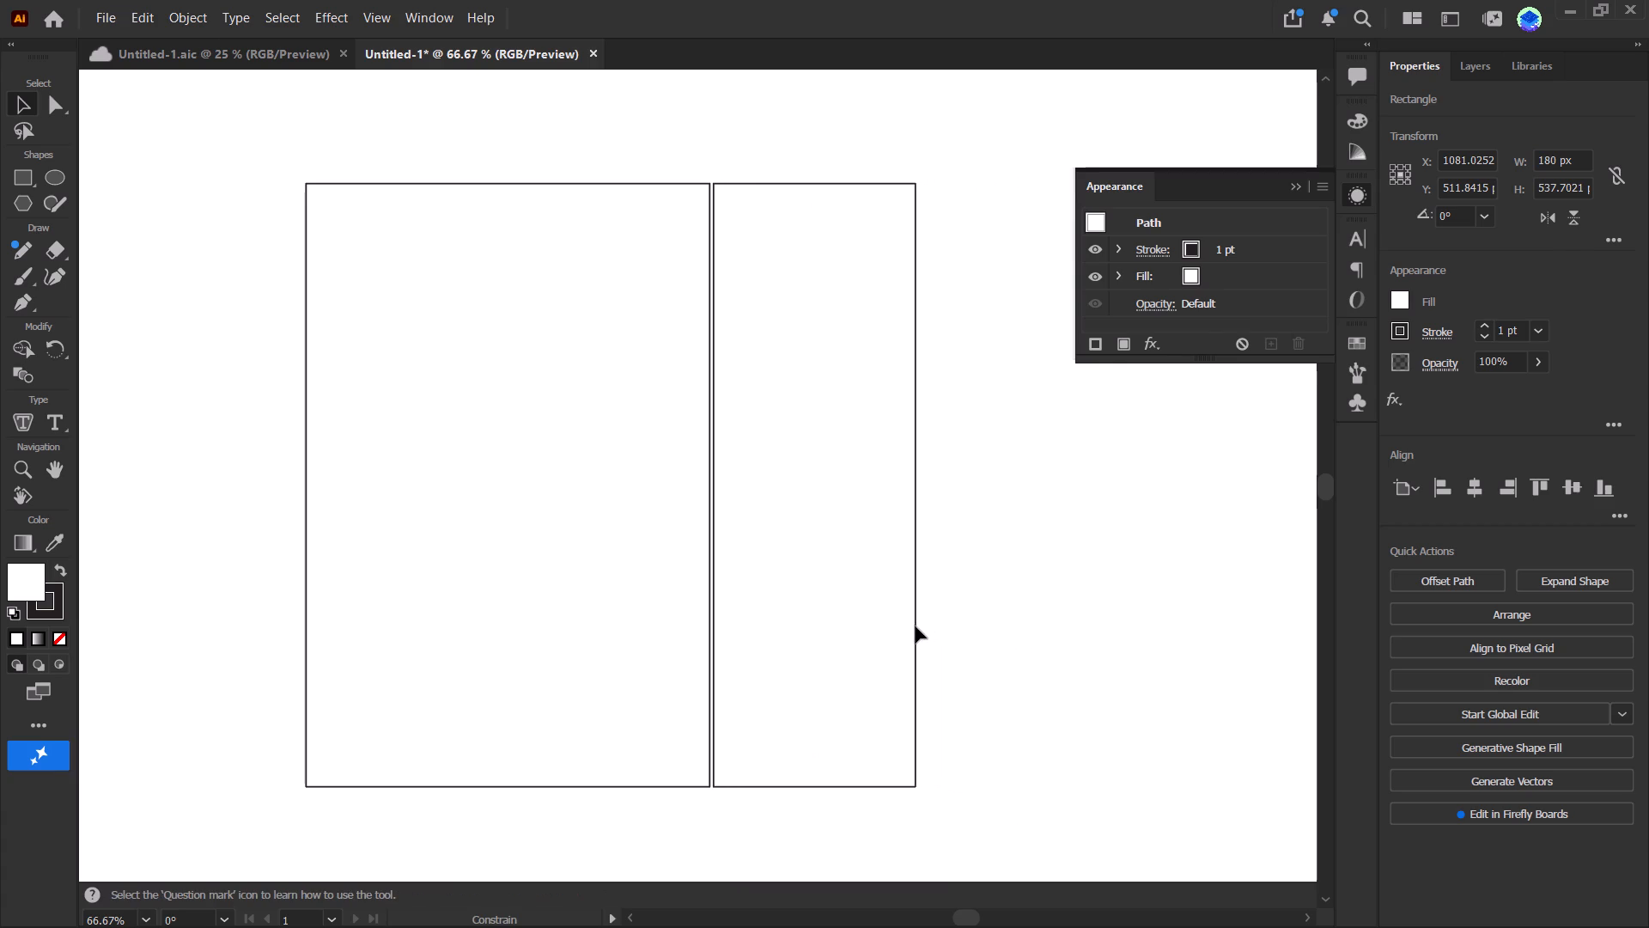
drag(916, 626, 911, 627)
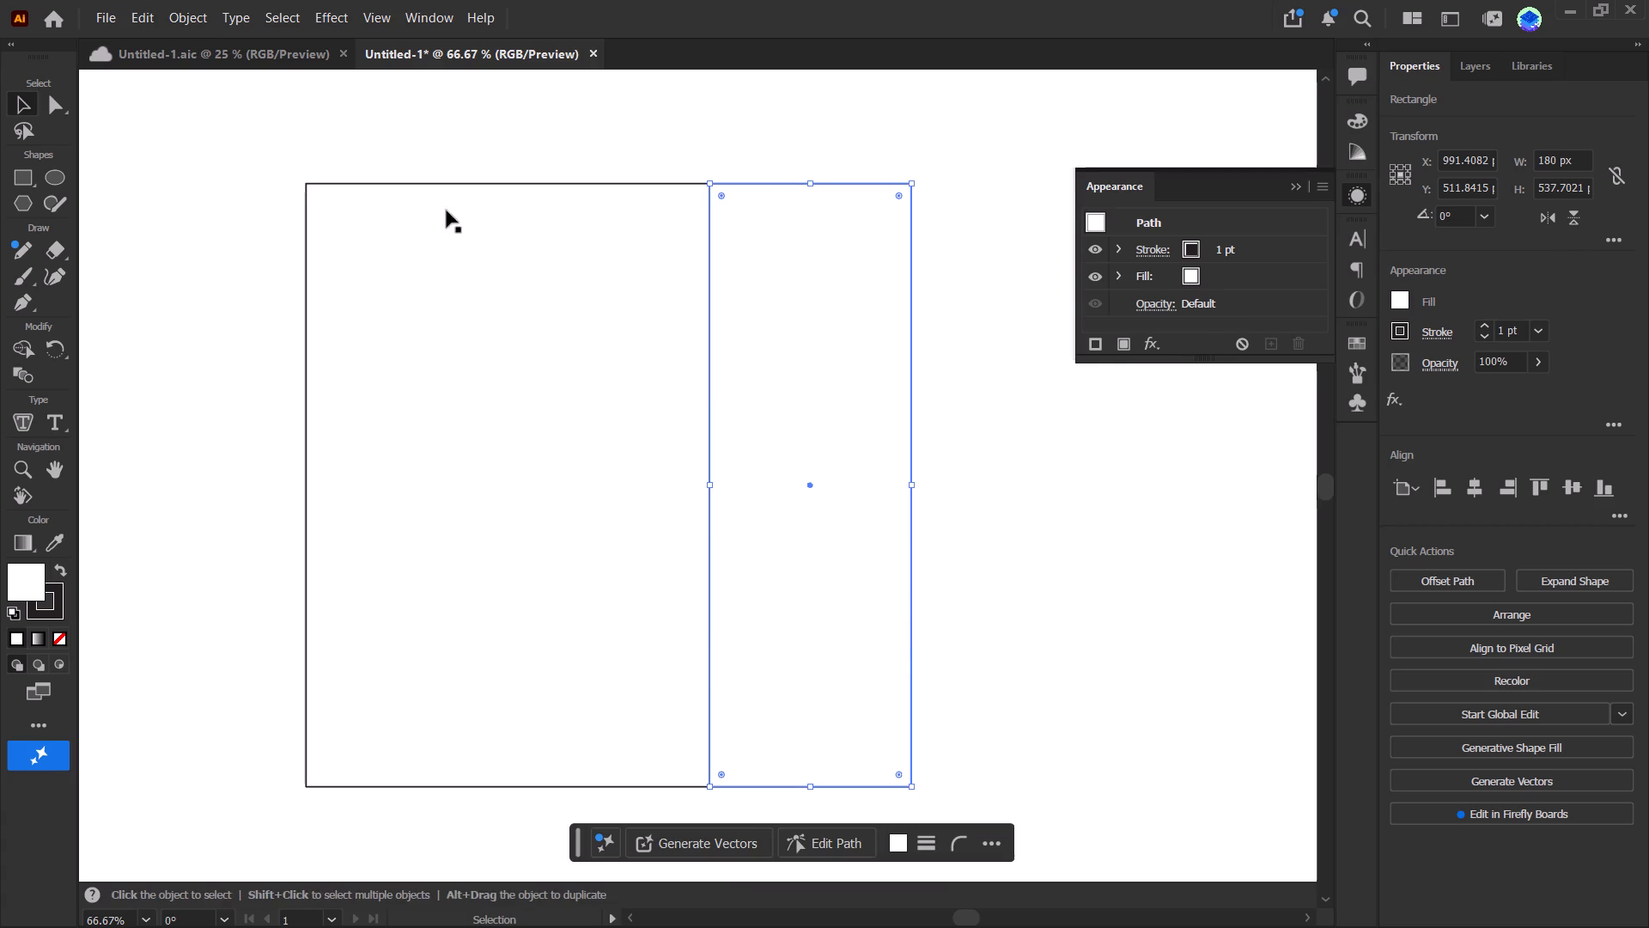
Duplicate the wide and 180 px wide rectangles together horizontally, placing the copied pair against the original pair's right edge.
drag(227, 130, 930, 461)
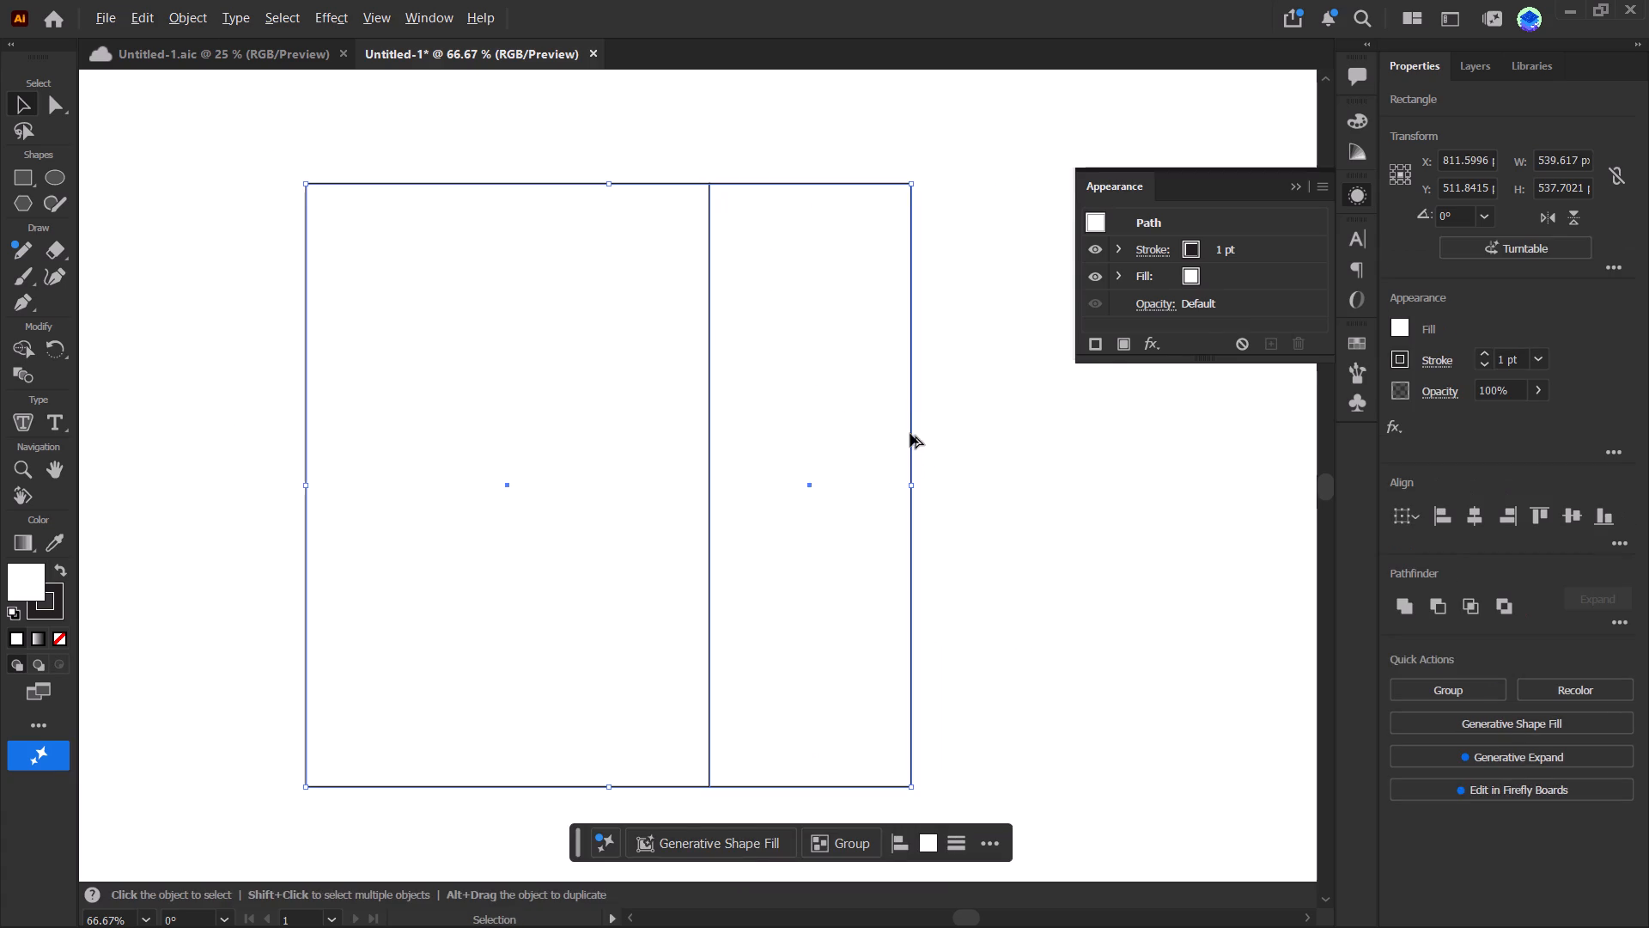
alt+drag(910, 434, 1375, 451)
alt+scroll(1062, 517, down, 1)
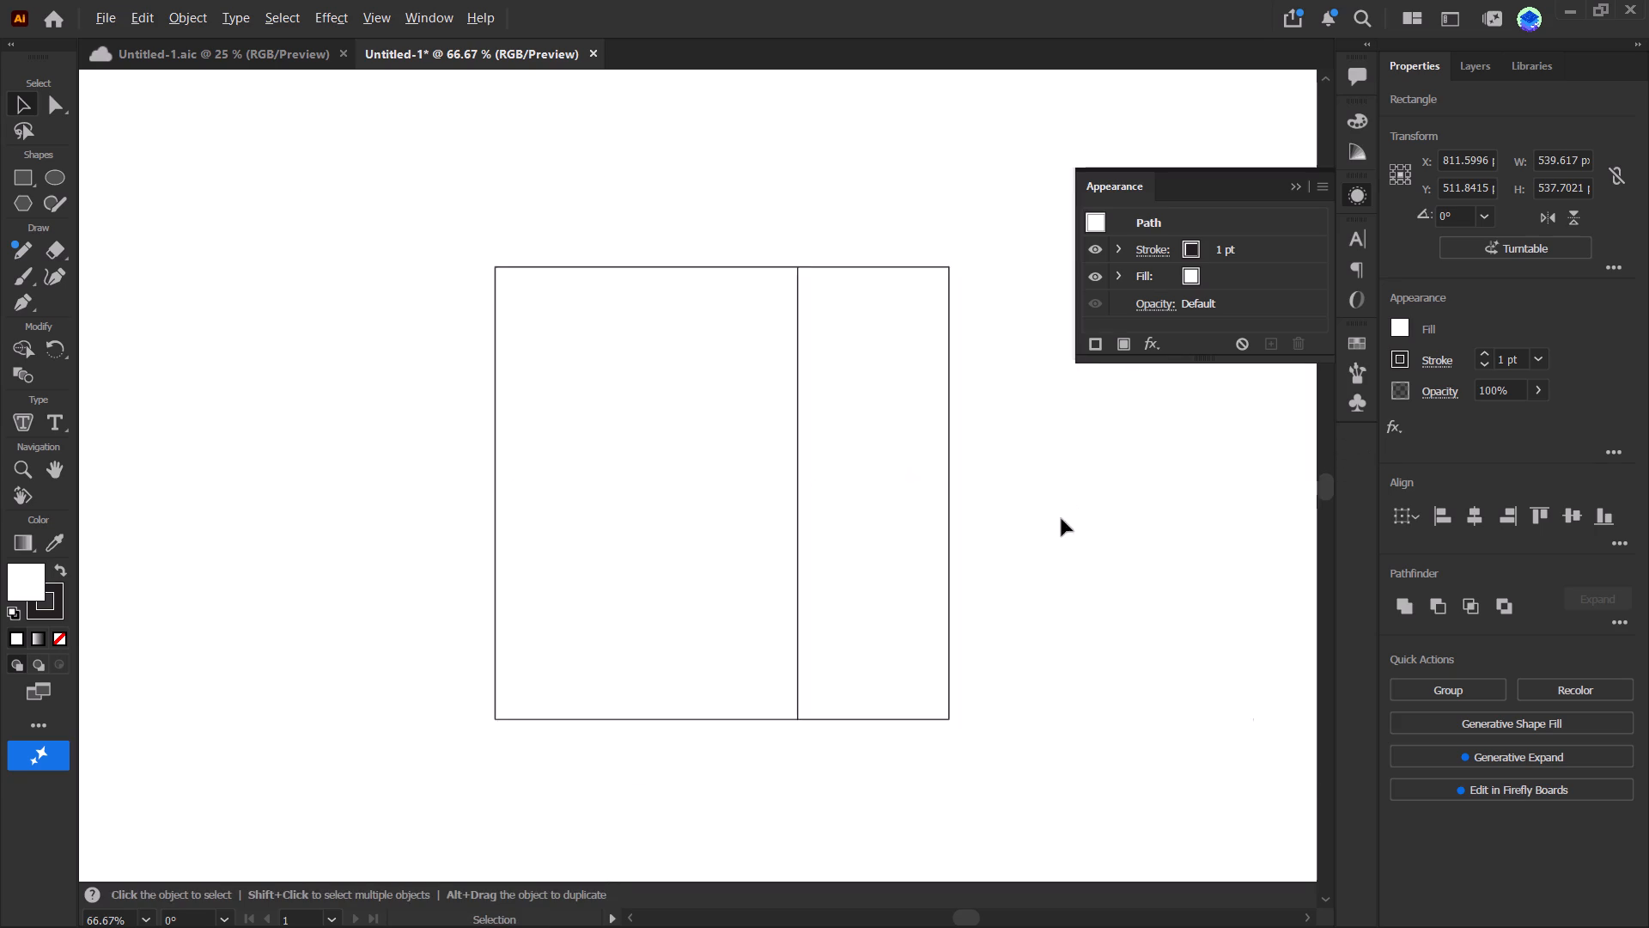
alt+scroll(1062, 519, down, 3)
key(space)
key(space)
key(space)
key(space)
key(space)
key(space)
key(space)
key(space)
drag(1058, 544, 843, 538)
alt+scroll(818, 506, up, 2)
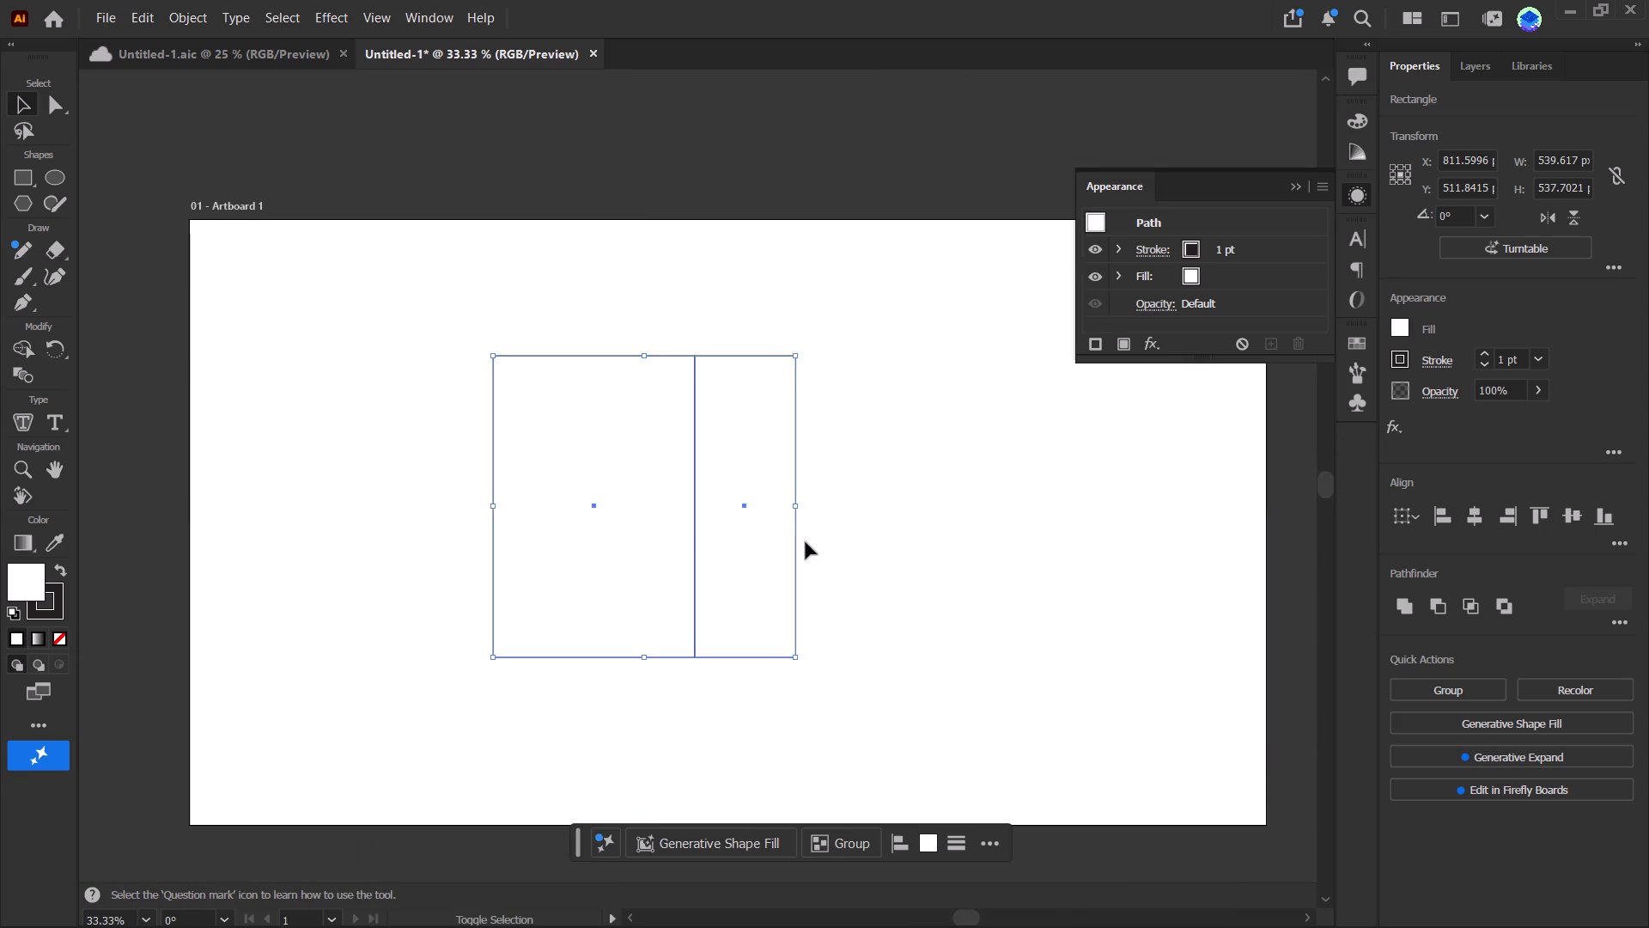
alt+drag(795, 541, 1104, 555)
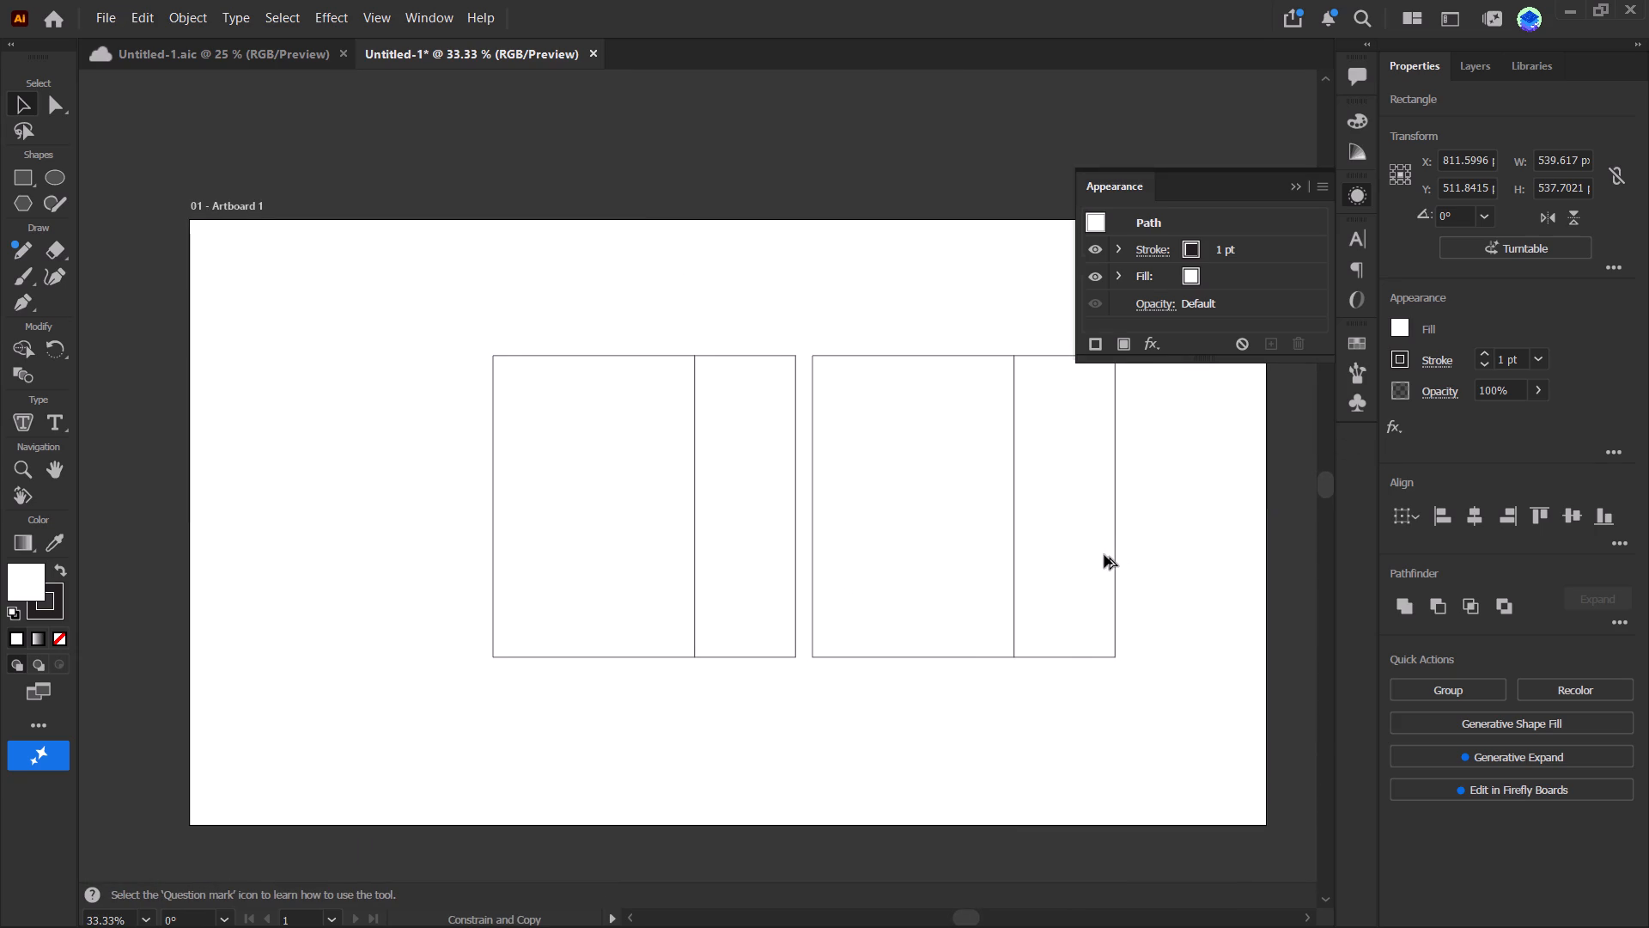
alt+drag(1104, 555, 1098, 560)
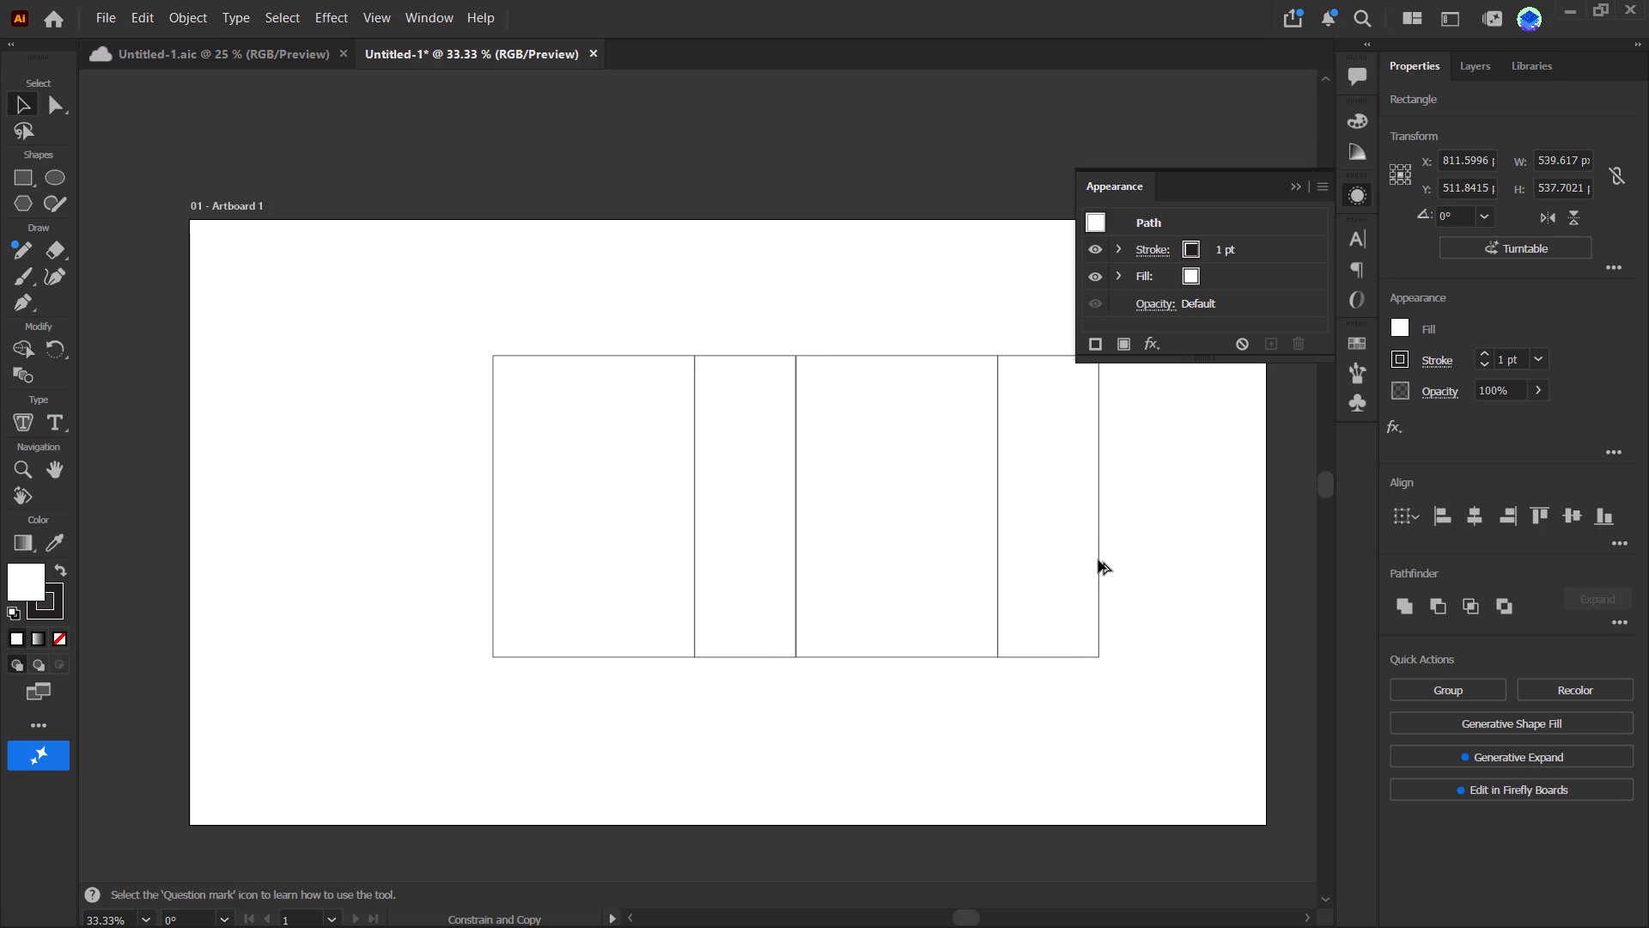
alt+drag(1098, 560, 1100, 565)
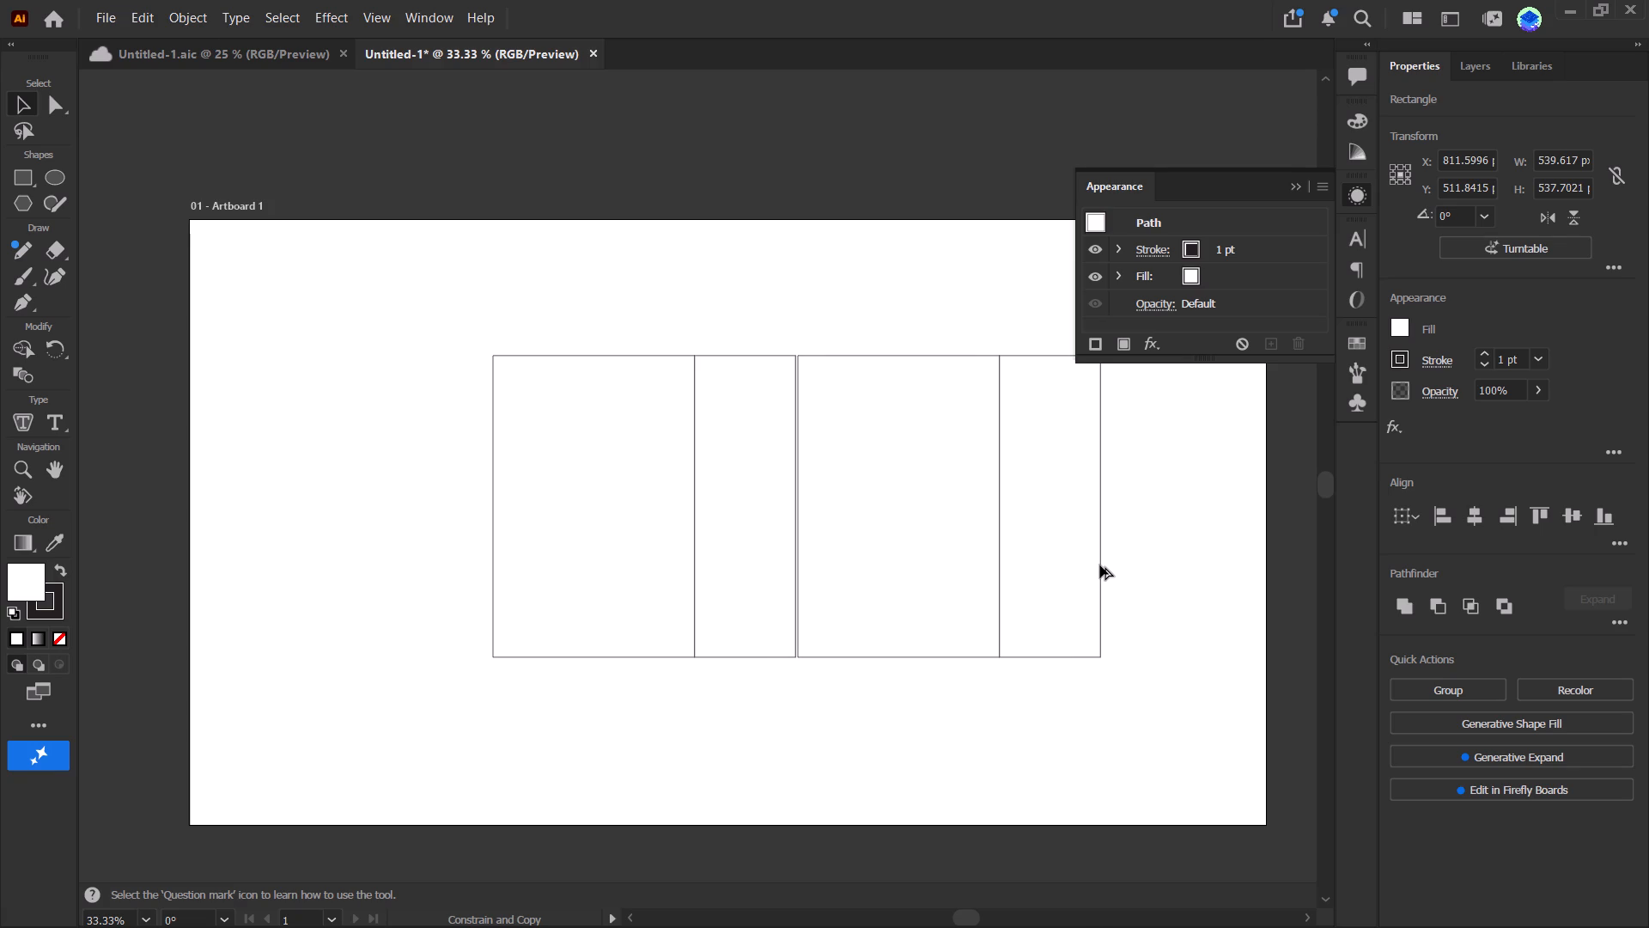
alt+drag(1100, 565, 1098, 566)
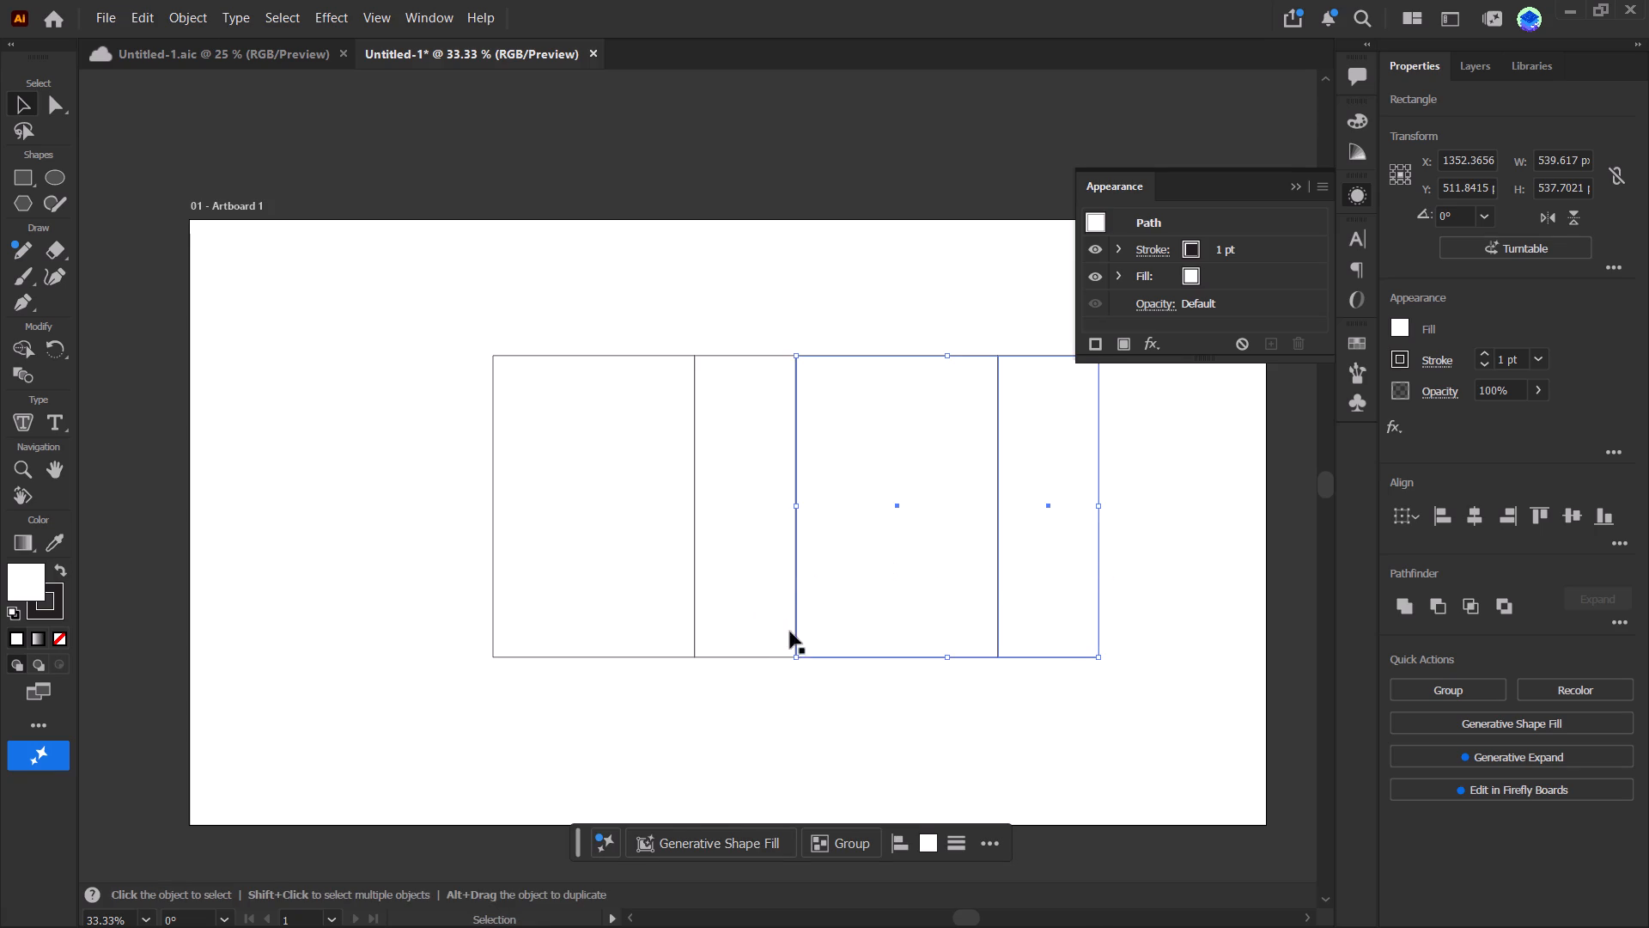
Nudge the copied pair 1 px left overall so its left edge overlaps the original pair's right edge, and deselect it.
alt+scroll(794, 651, up, 9)
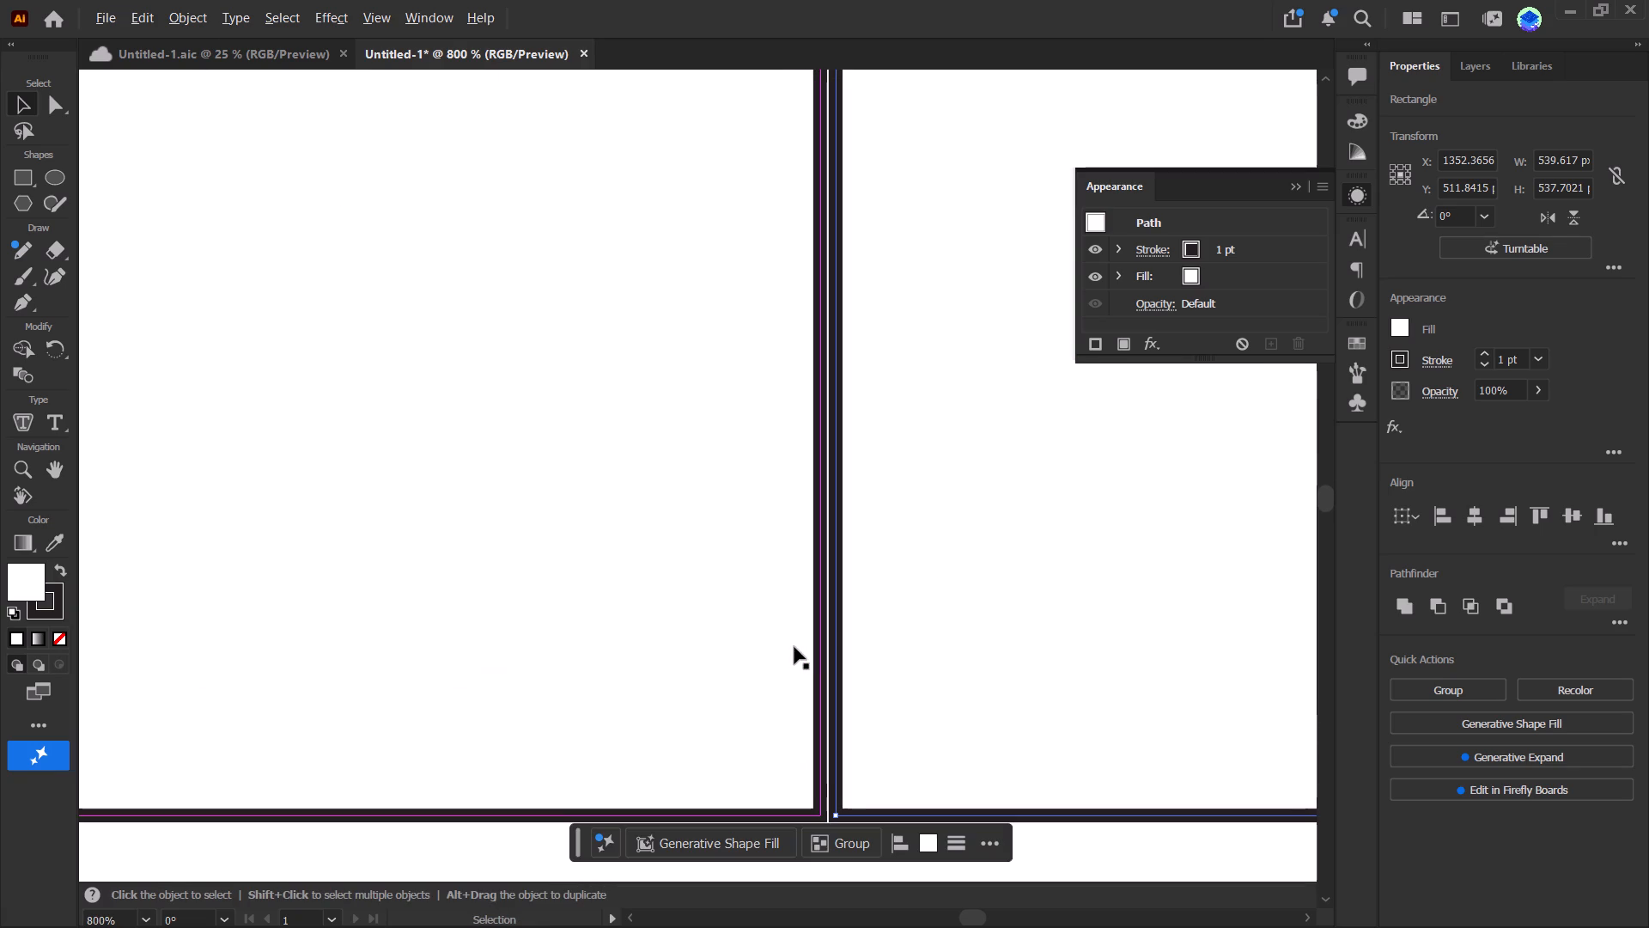
key(Left)
key(Left)
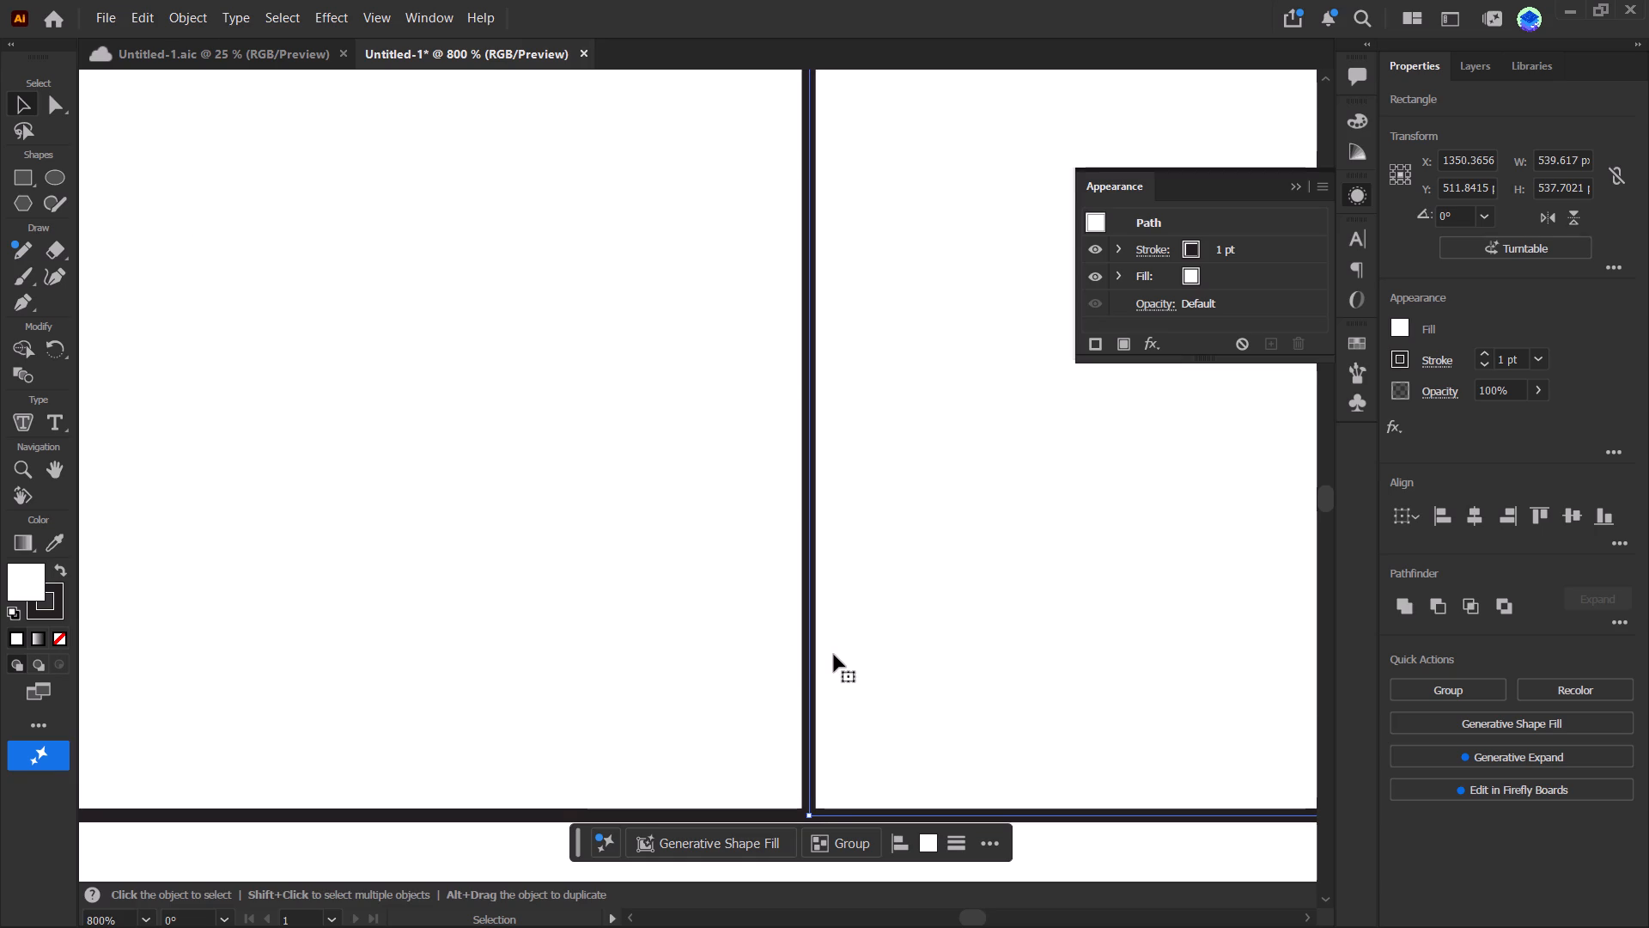
key(Right)
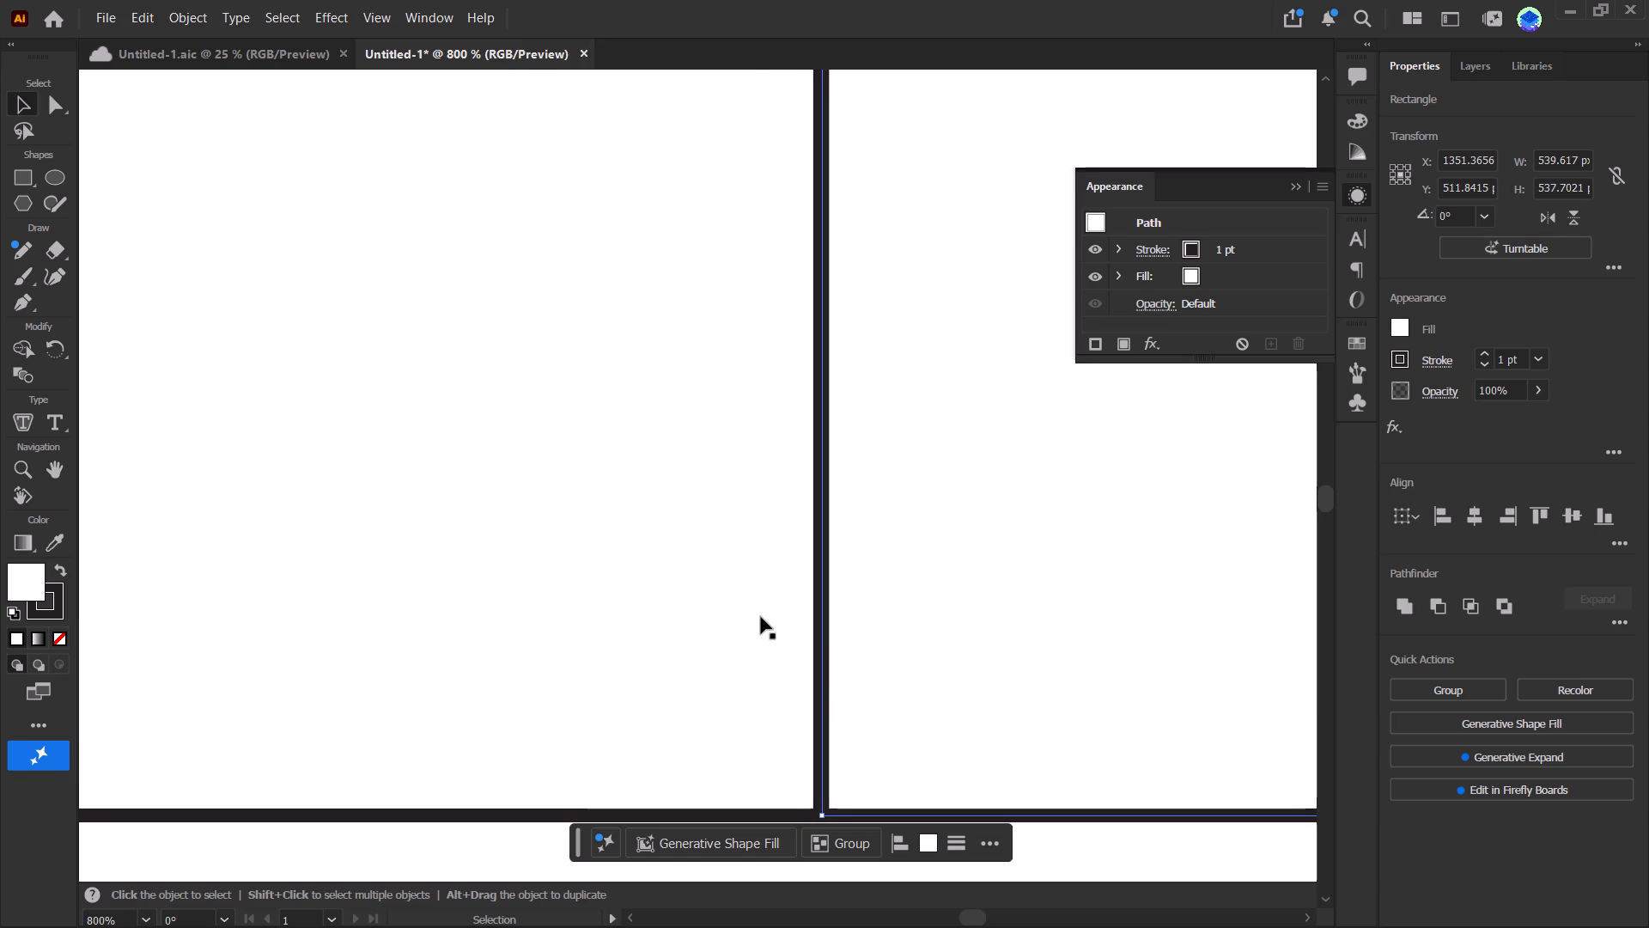
scroll(760, 609, down, 4)
alt+scroll(760, 609, down, 5)
alt+click(821, 681)
alt+scroll(823, 669, down, 4)
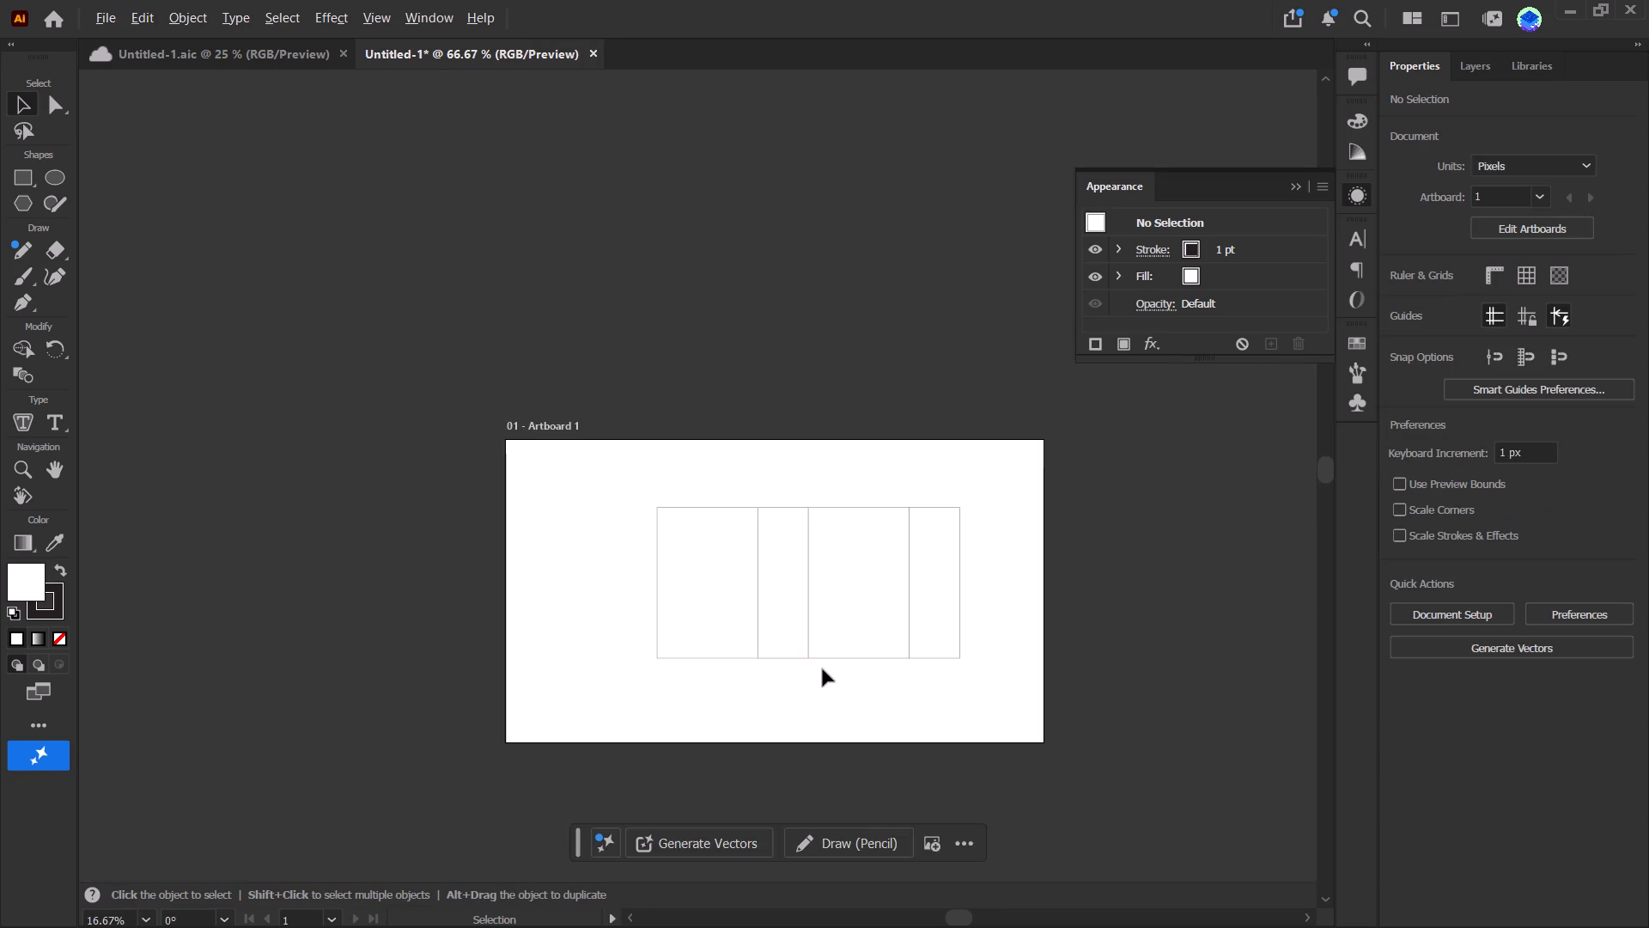
key(space)
key(space)
key(space)
key(space)
key(space)
drag(832, 544, 849, 589)
alt+scroll(849, 589, up, 2)
Switch to the video tutorial in the browser and replay the part on moving the side flap's corner with the Move dialog.
key(alt+Tab)
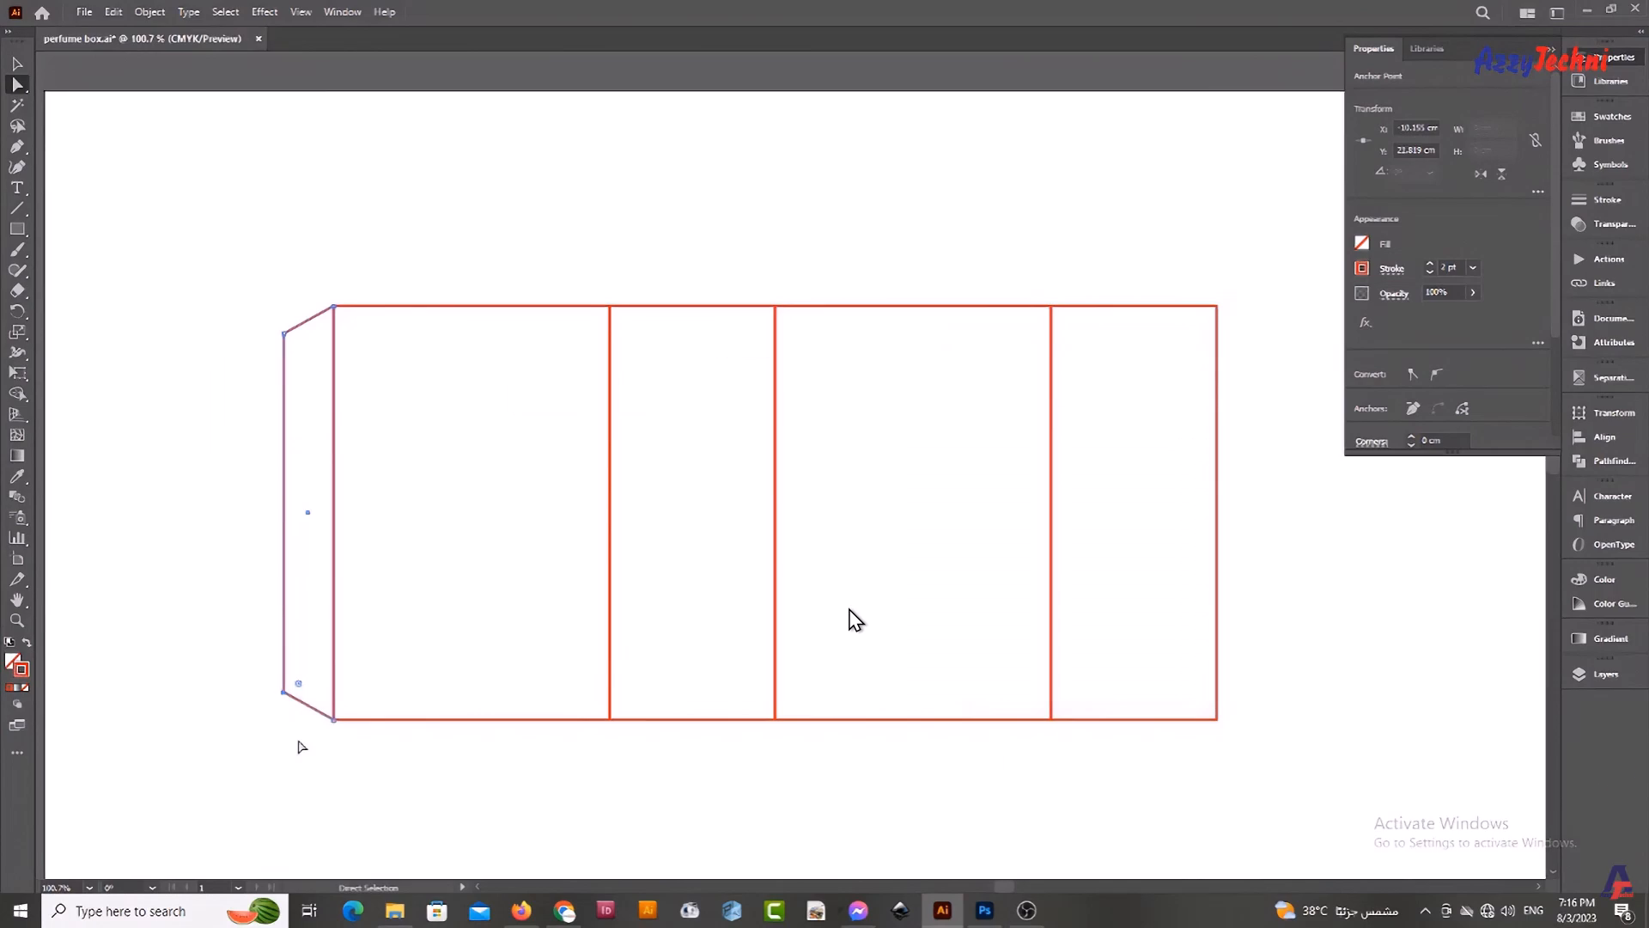
key(Left)
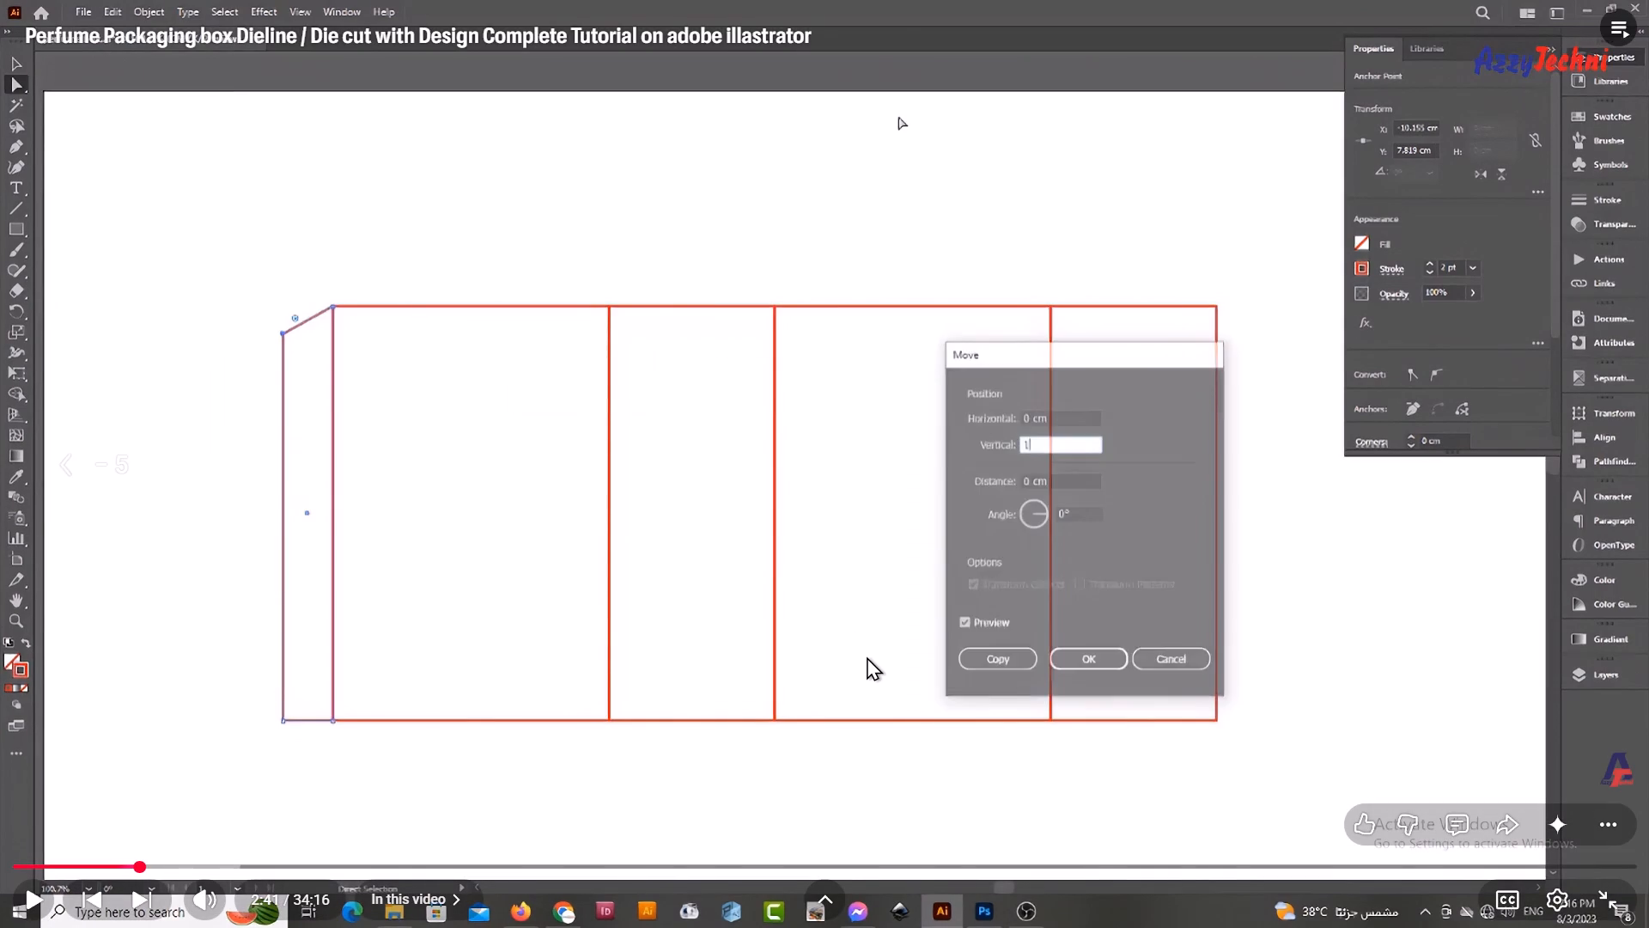
key(space)
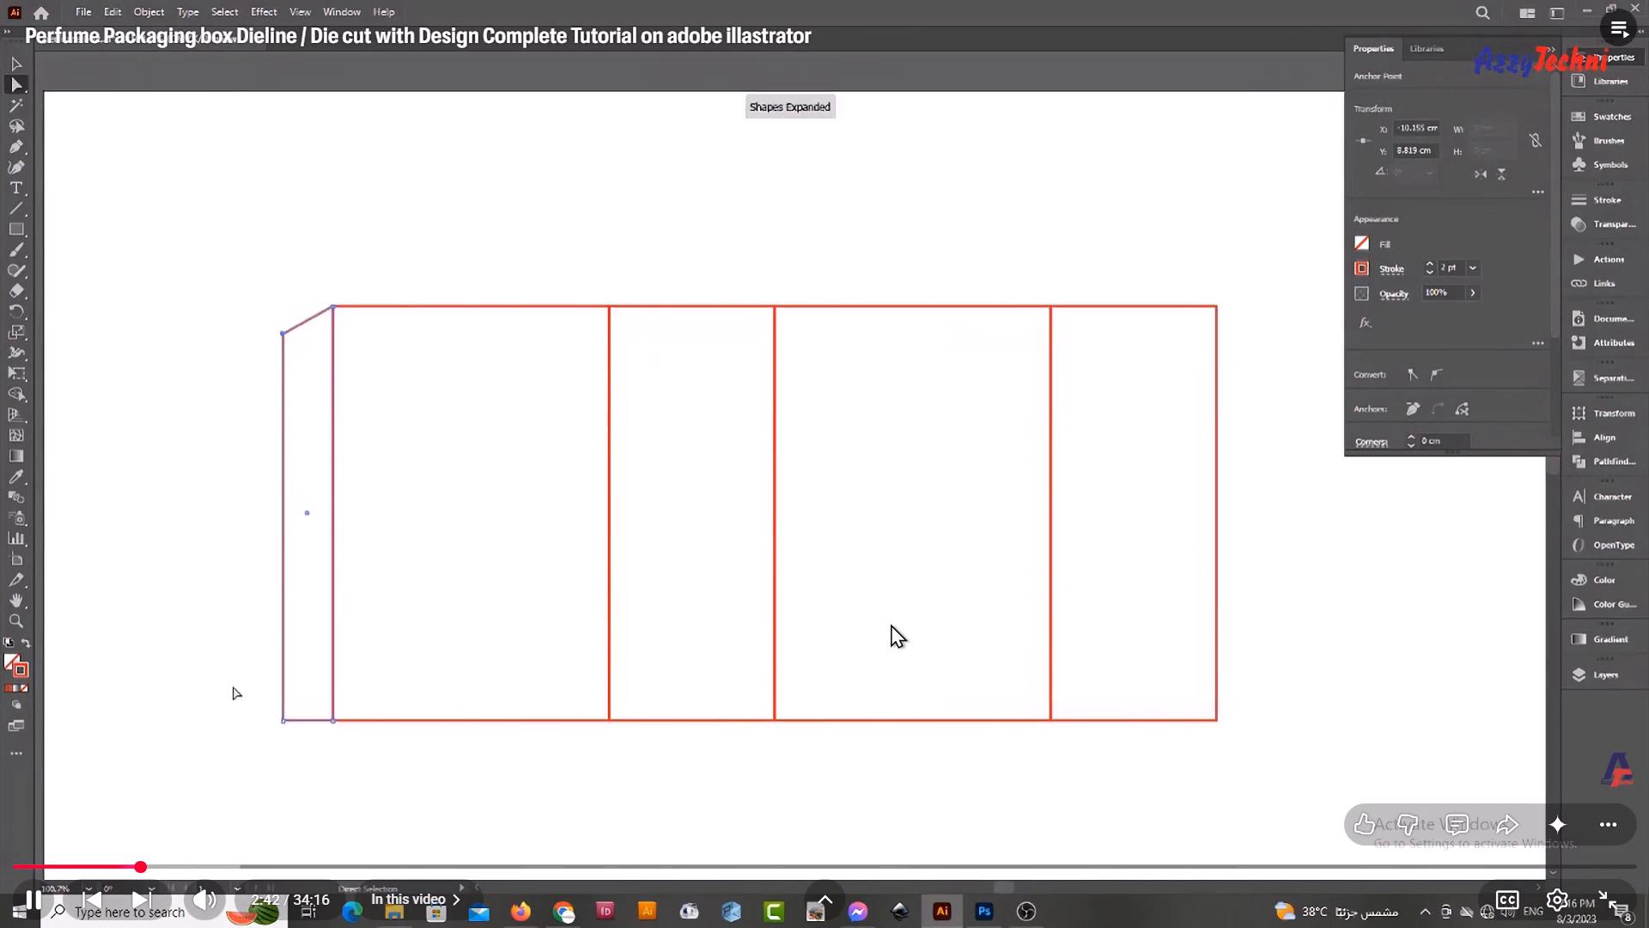
key(Left)
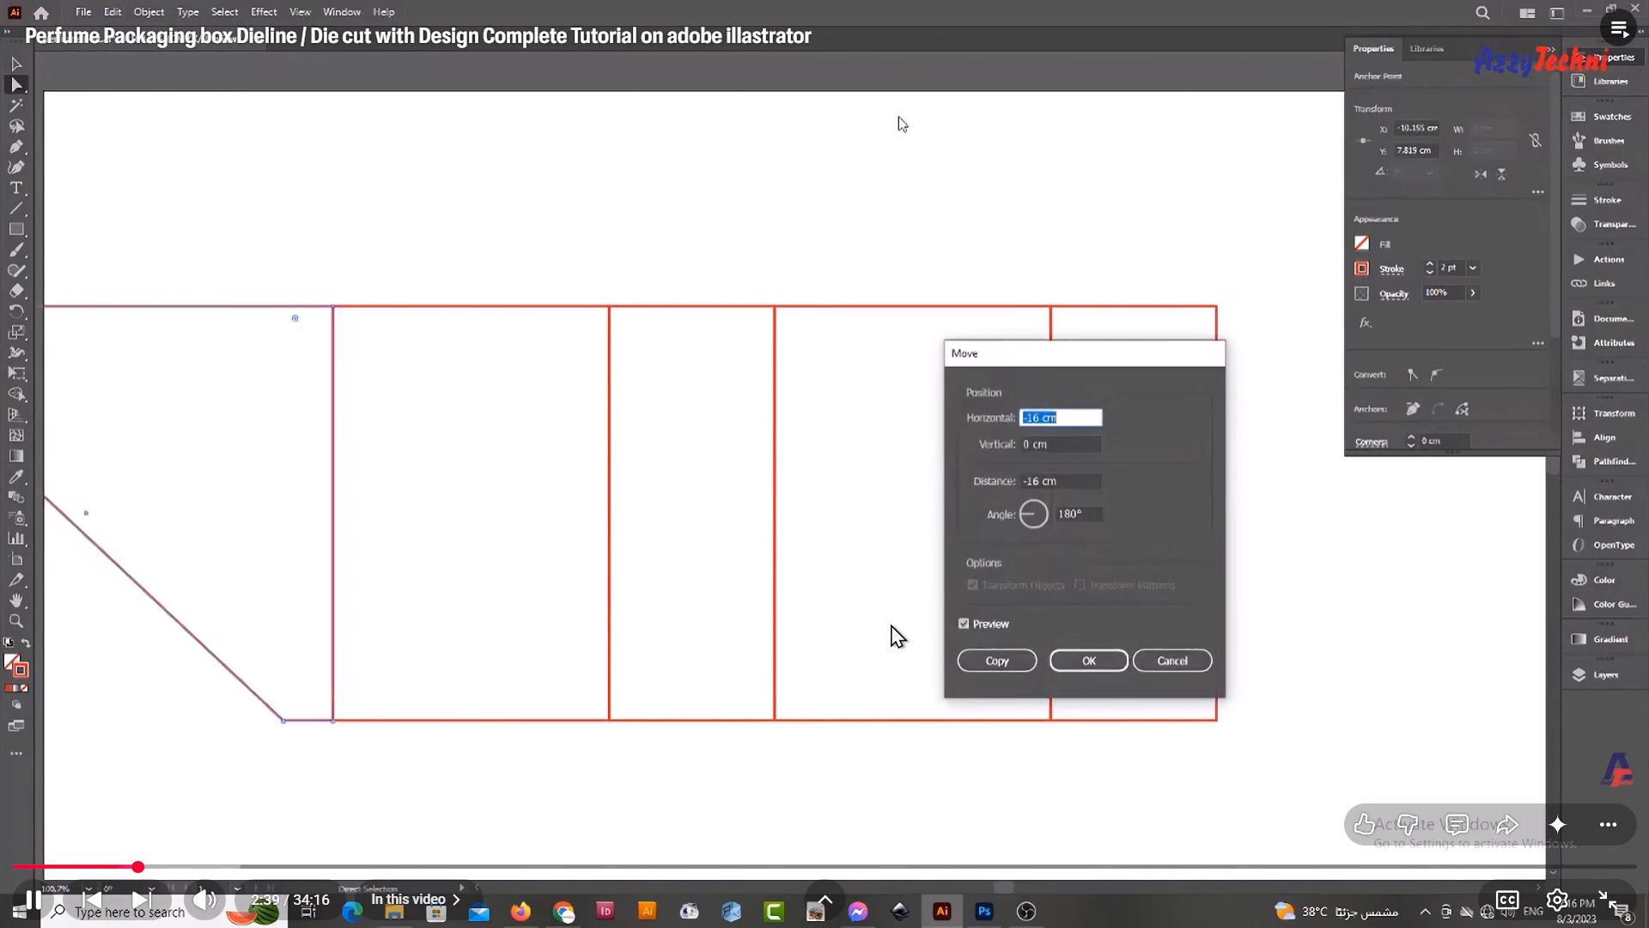
key(Left)
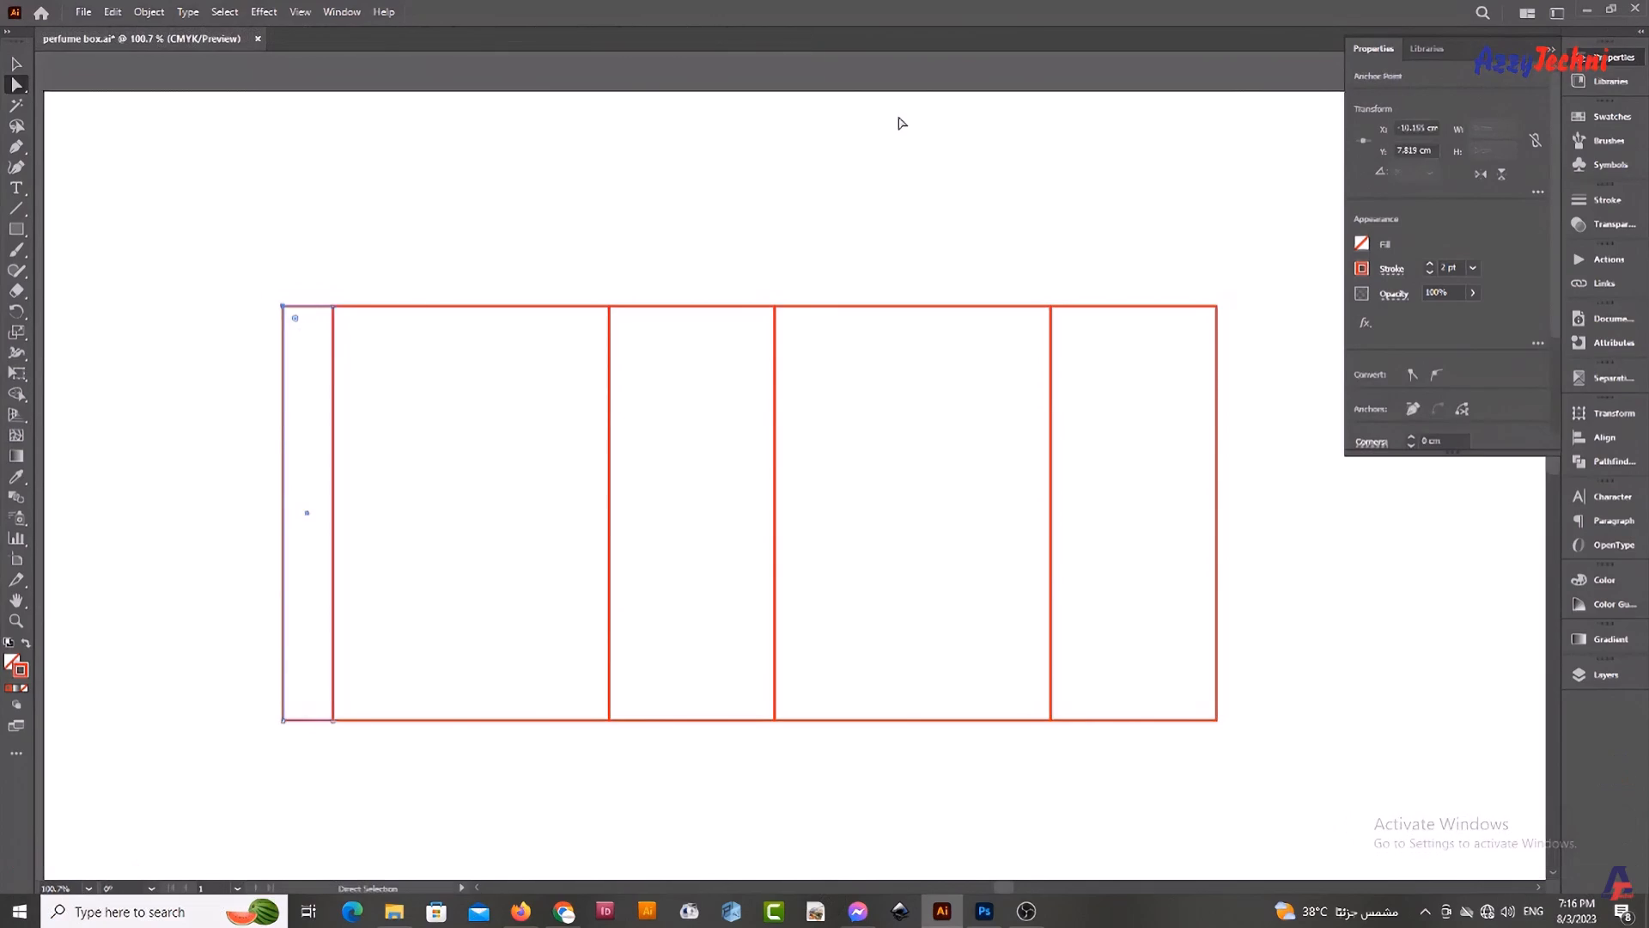
key(space)
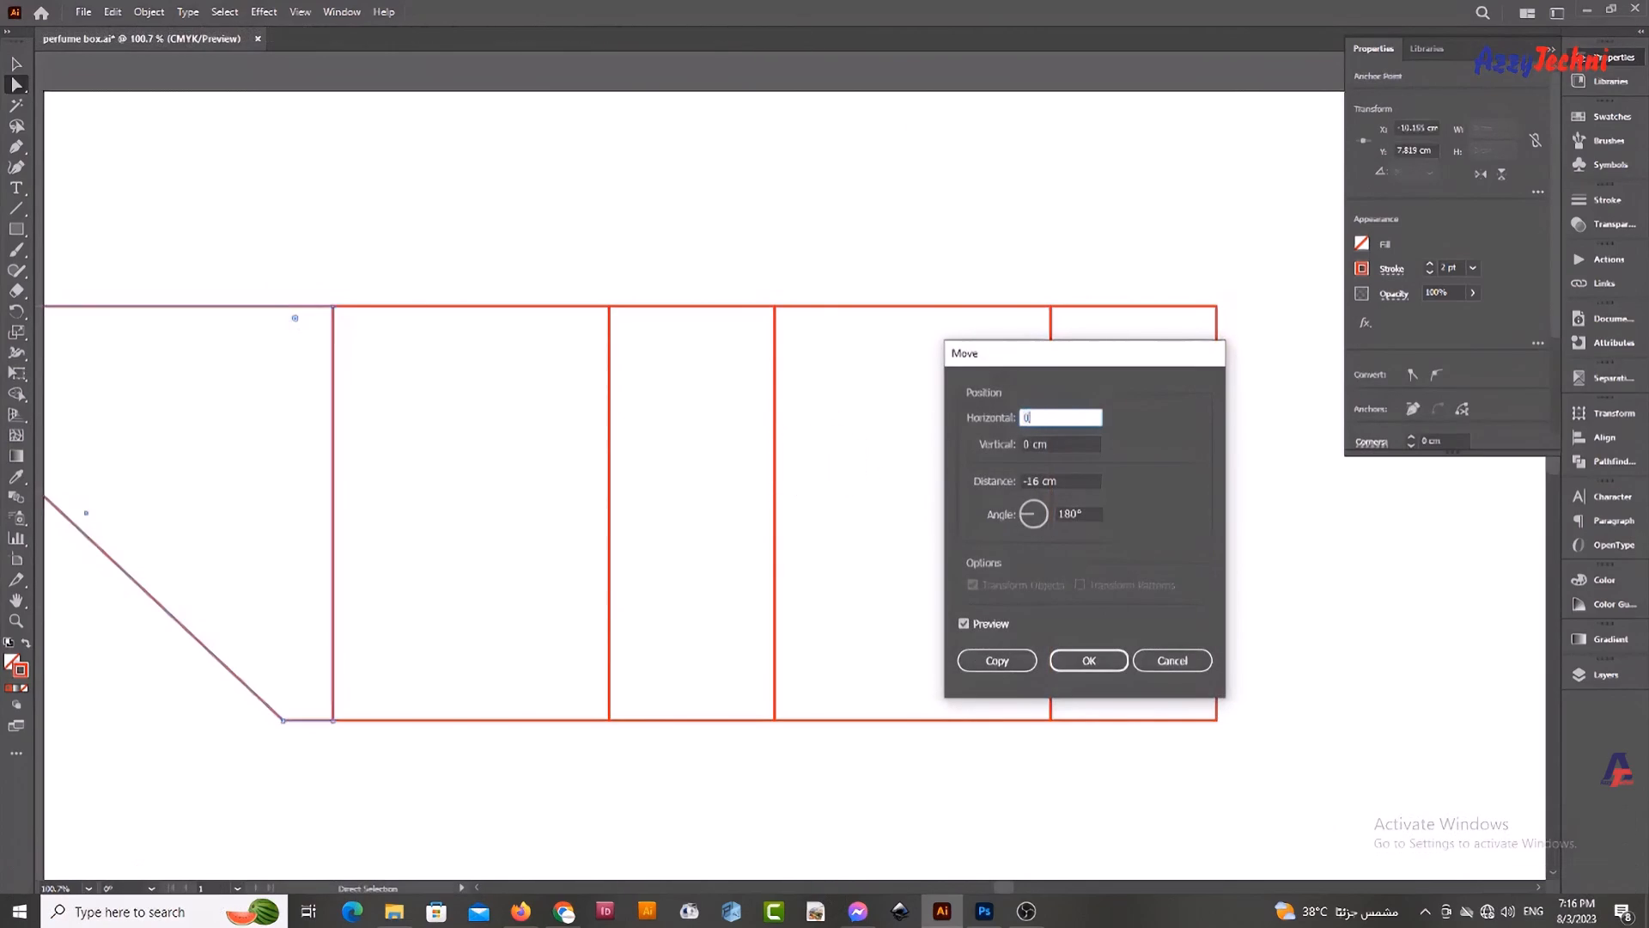
Switch back to Illustrator and copy the 180 px wide panel beside the first wide panel to that panel's left edge.
key(alt+Tab)
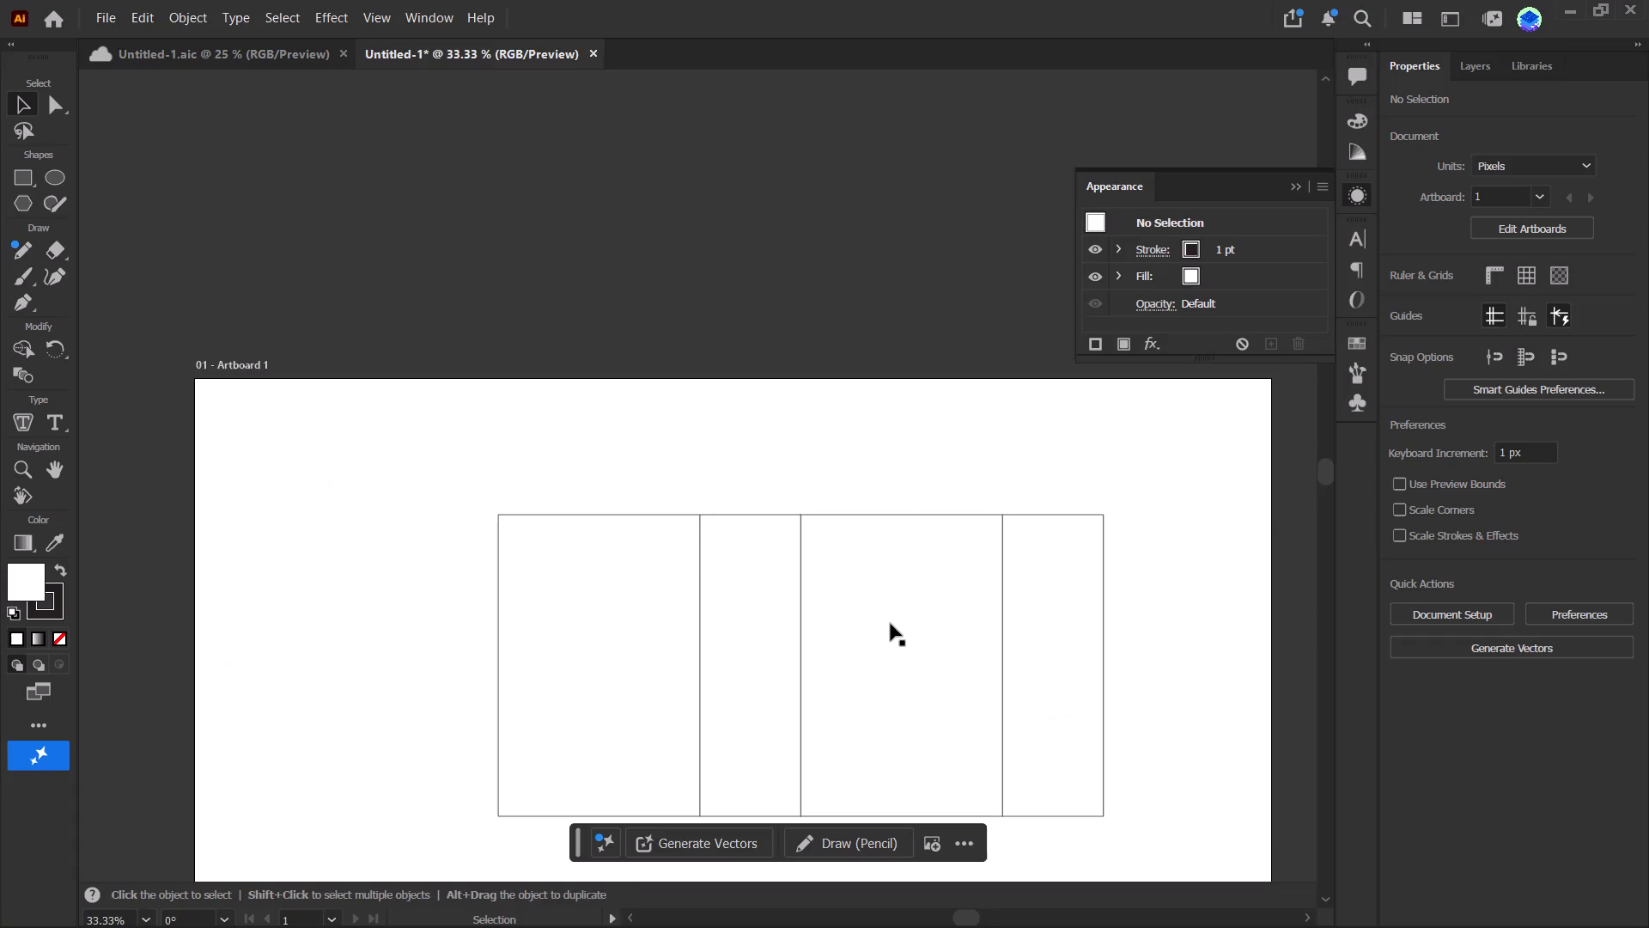
alt+scroll(581, 524, up, 3)
key(space)
drag(601, 589, 686, 312)
alt+scroll(701, 358, down, 2)
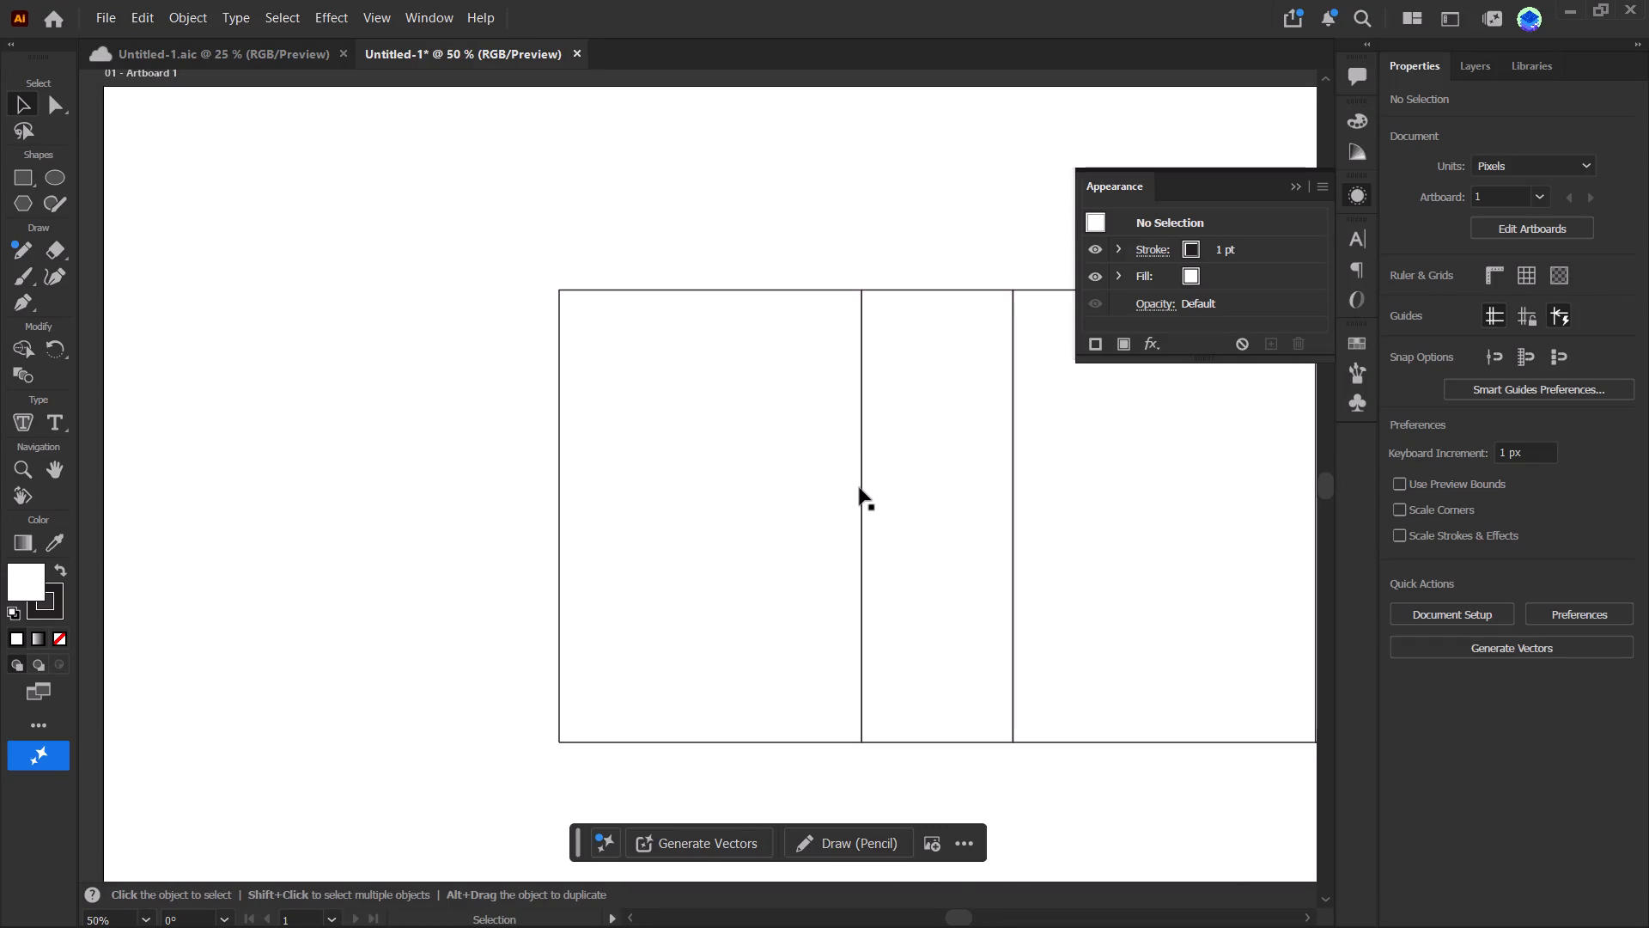
click(863, 475)
alt+drag(863, 475, 788, 472)
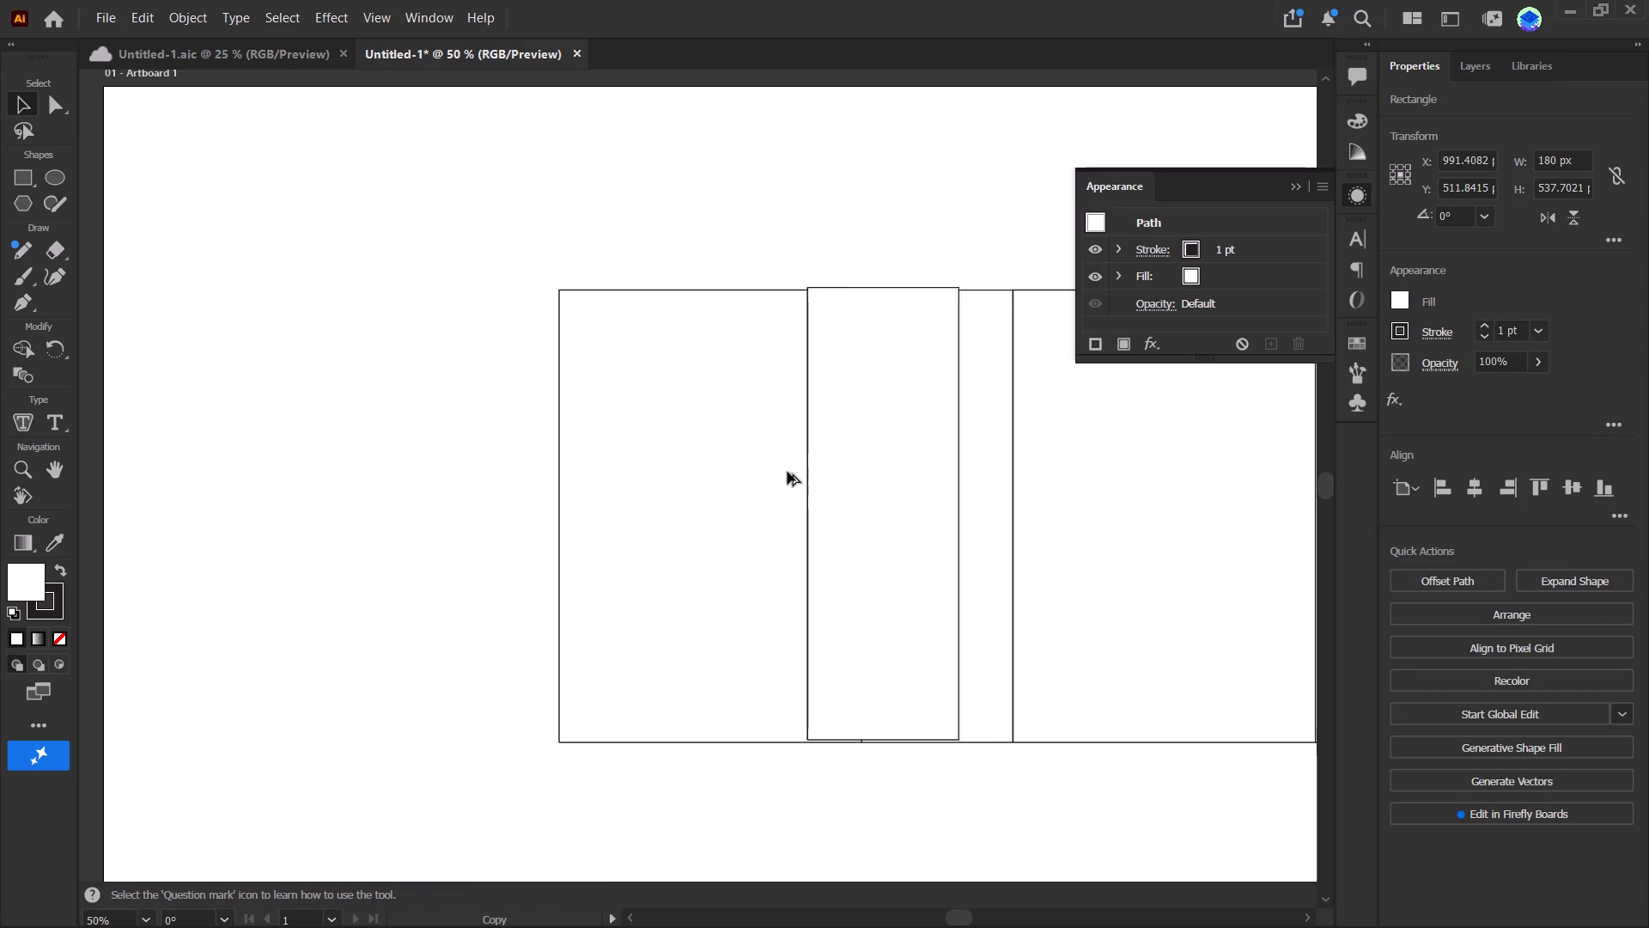
alt+drag(788, 472, 411, 480)
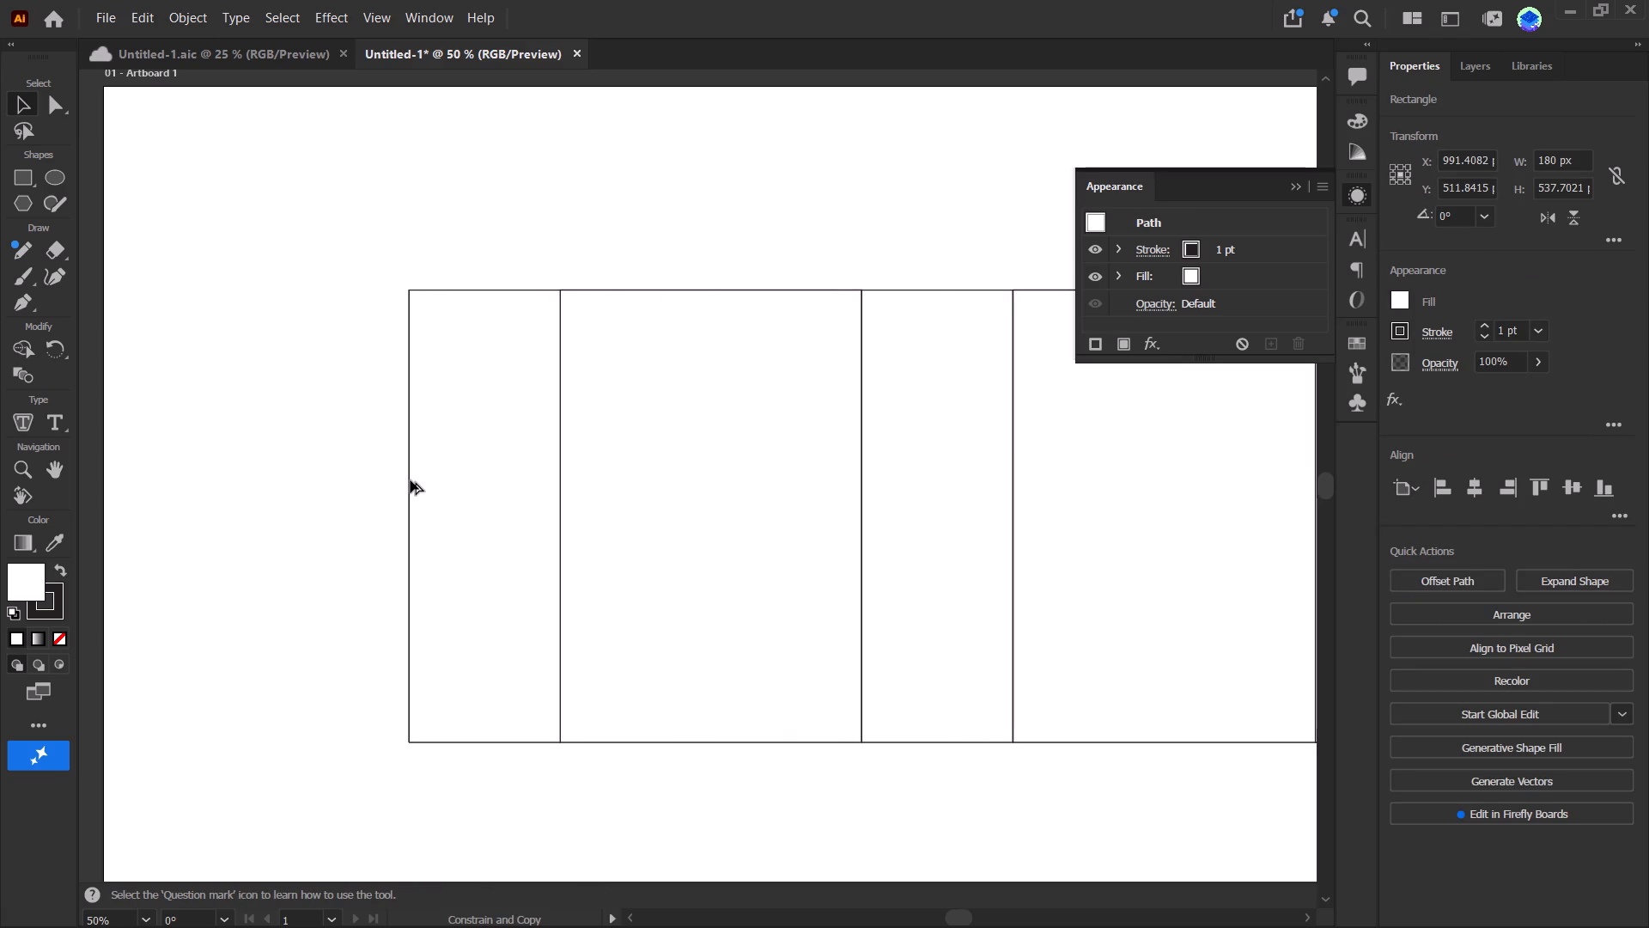
alt+drag(411, 480, 406, 480)
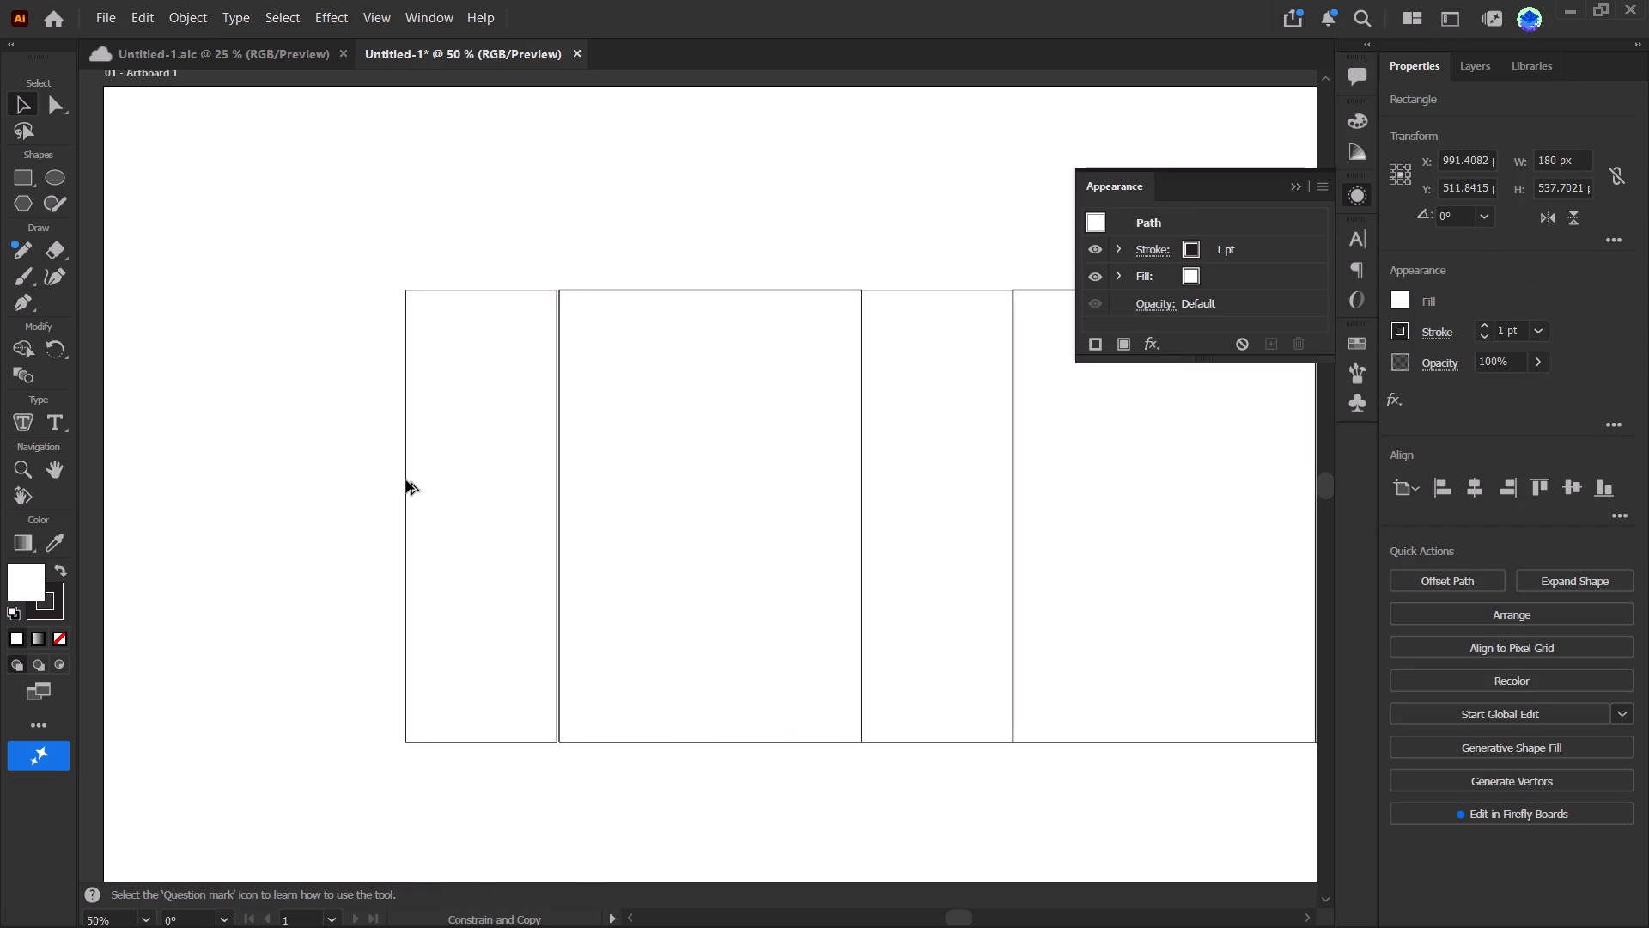
alt+drag(406, 480, 410, 480)
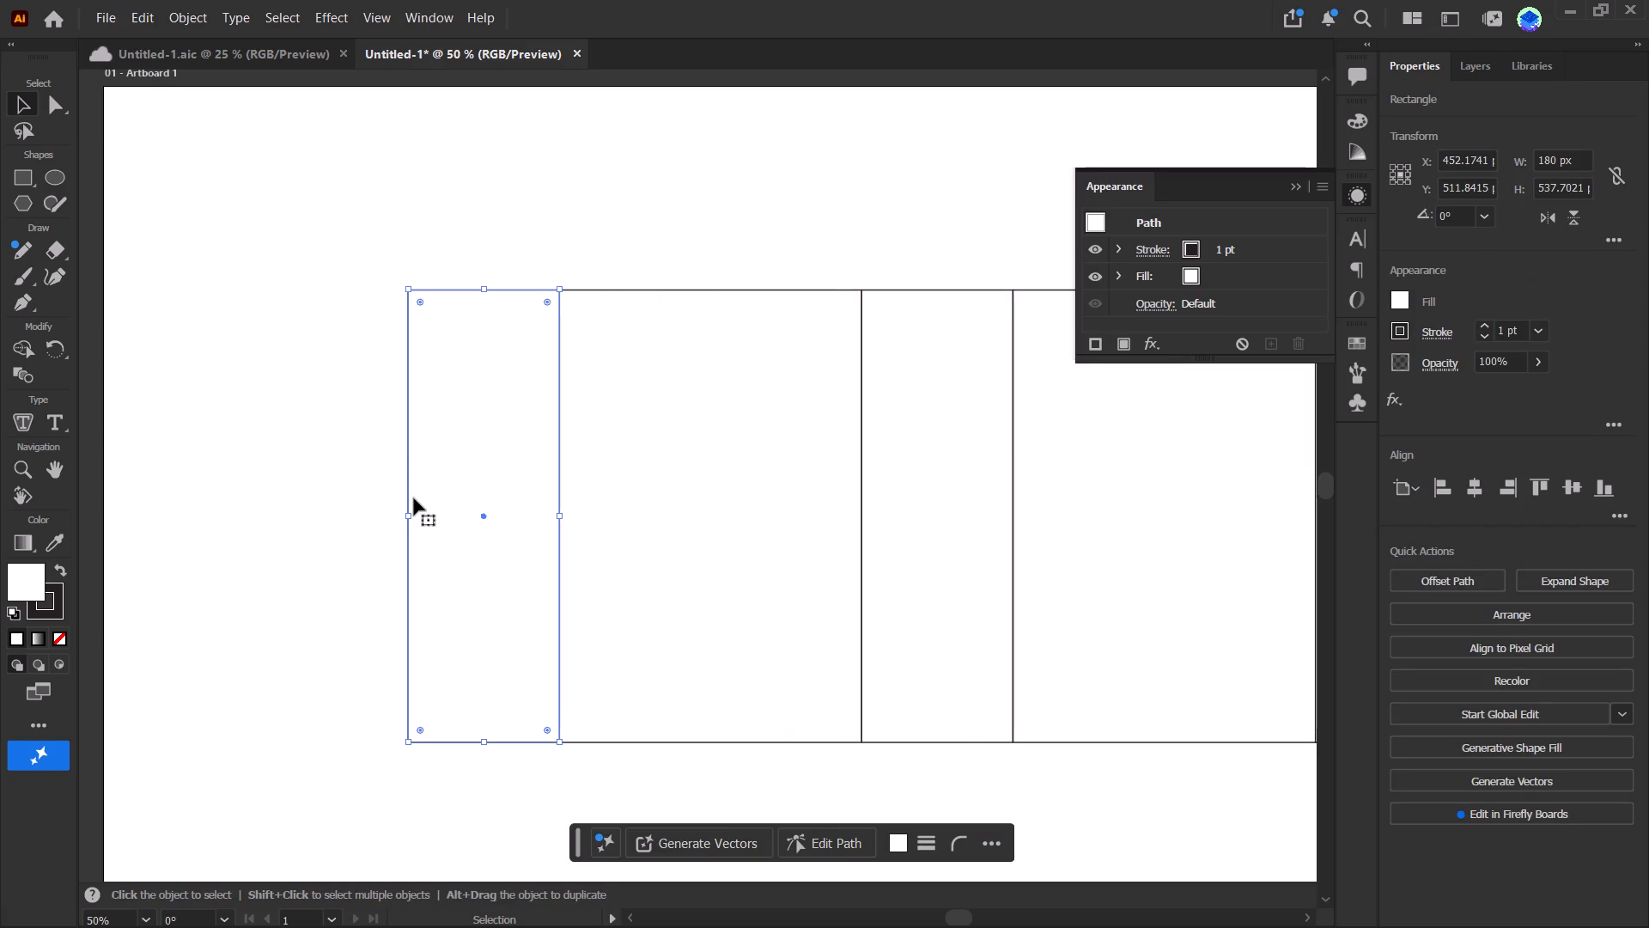
Narrow the copied leftmost panel from its outer edge into a glue flap about 43 px wide.
shift+drag(408, 516, 459, 522)
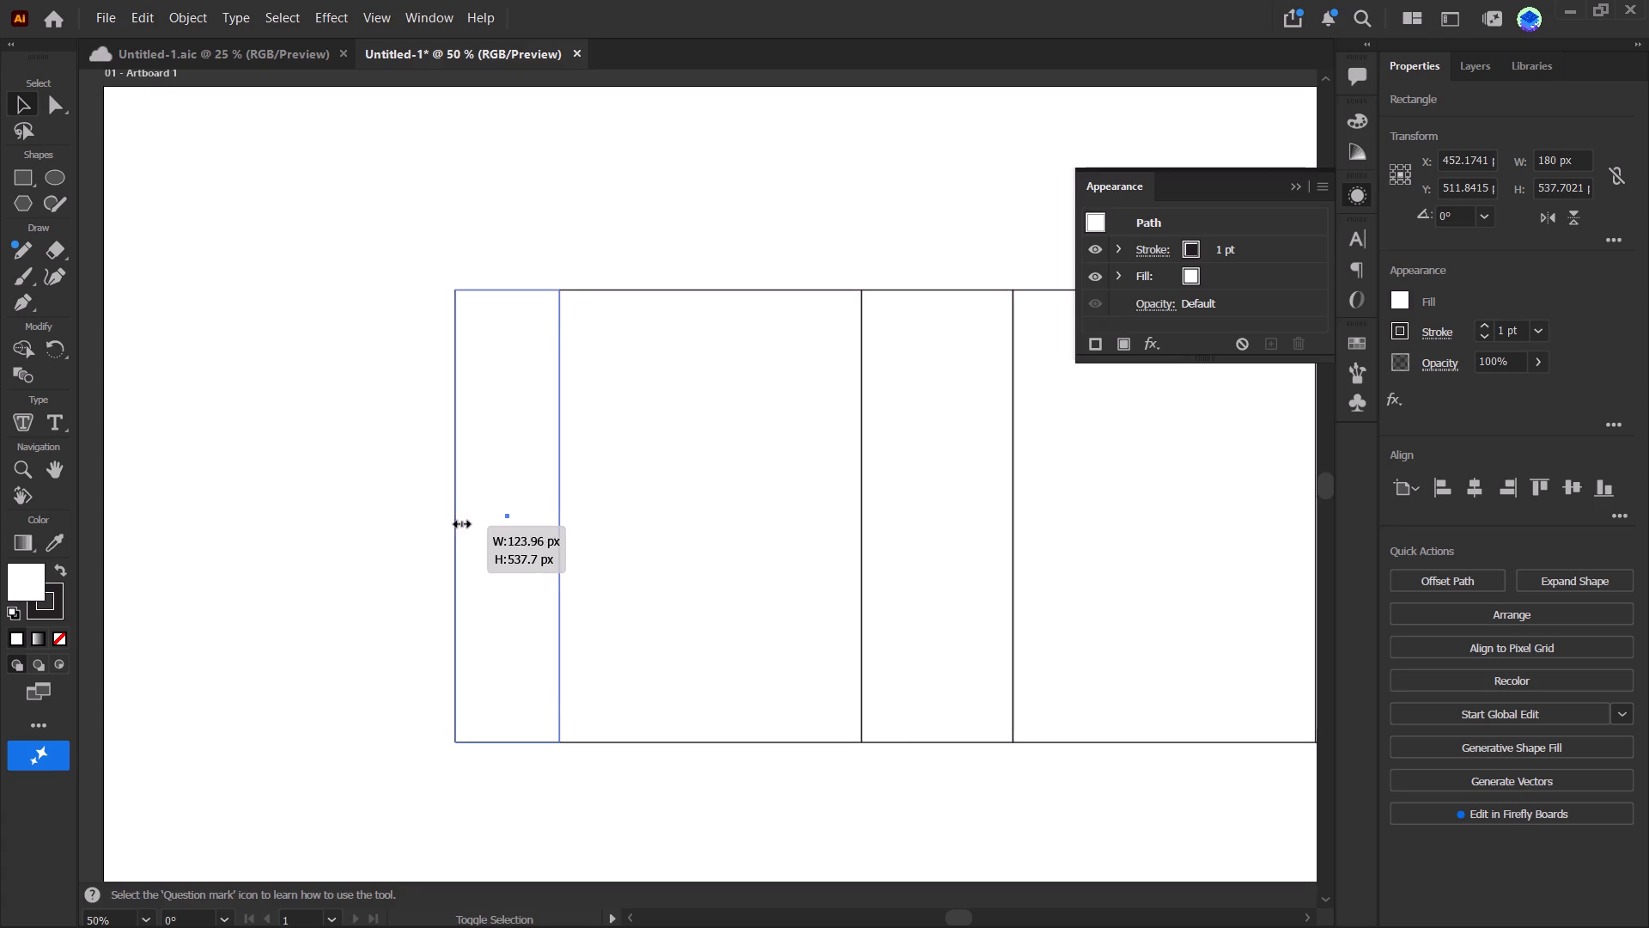
shift+drag(459, 522, 523, 532)
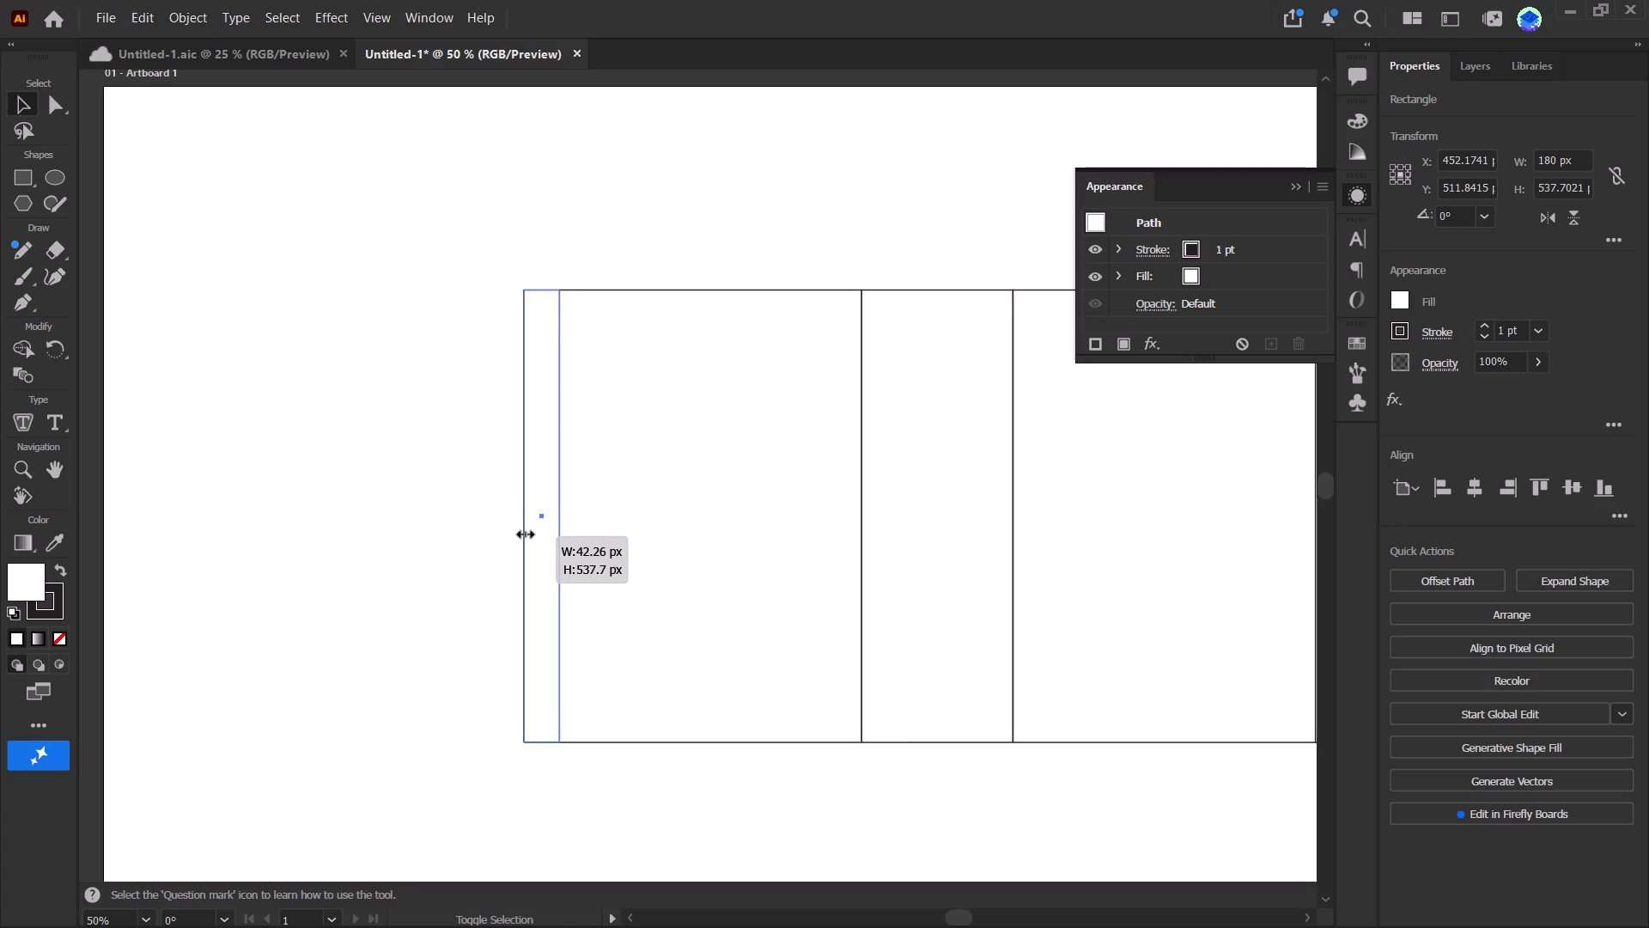
shift+drag(523, 532, 522, 534)
click(501, 327)
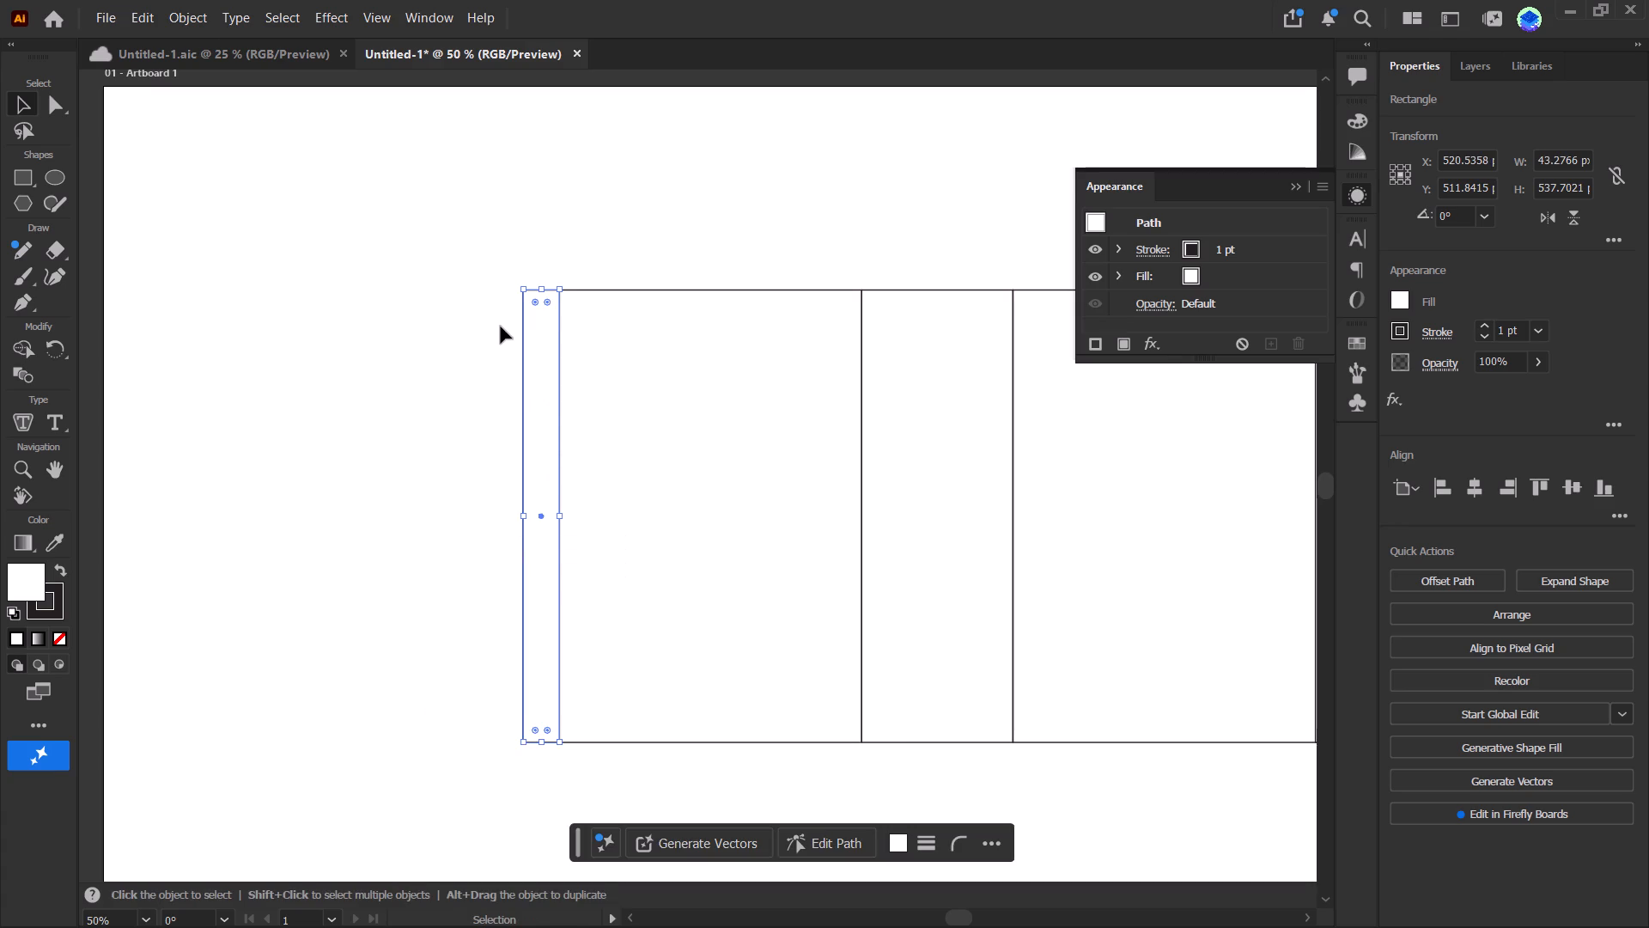
Move the glue flap's outer top anchor point with horizontal -539.234 px and vertical -15 px.
key(a)
drag(505, 276, 532, 309)
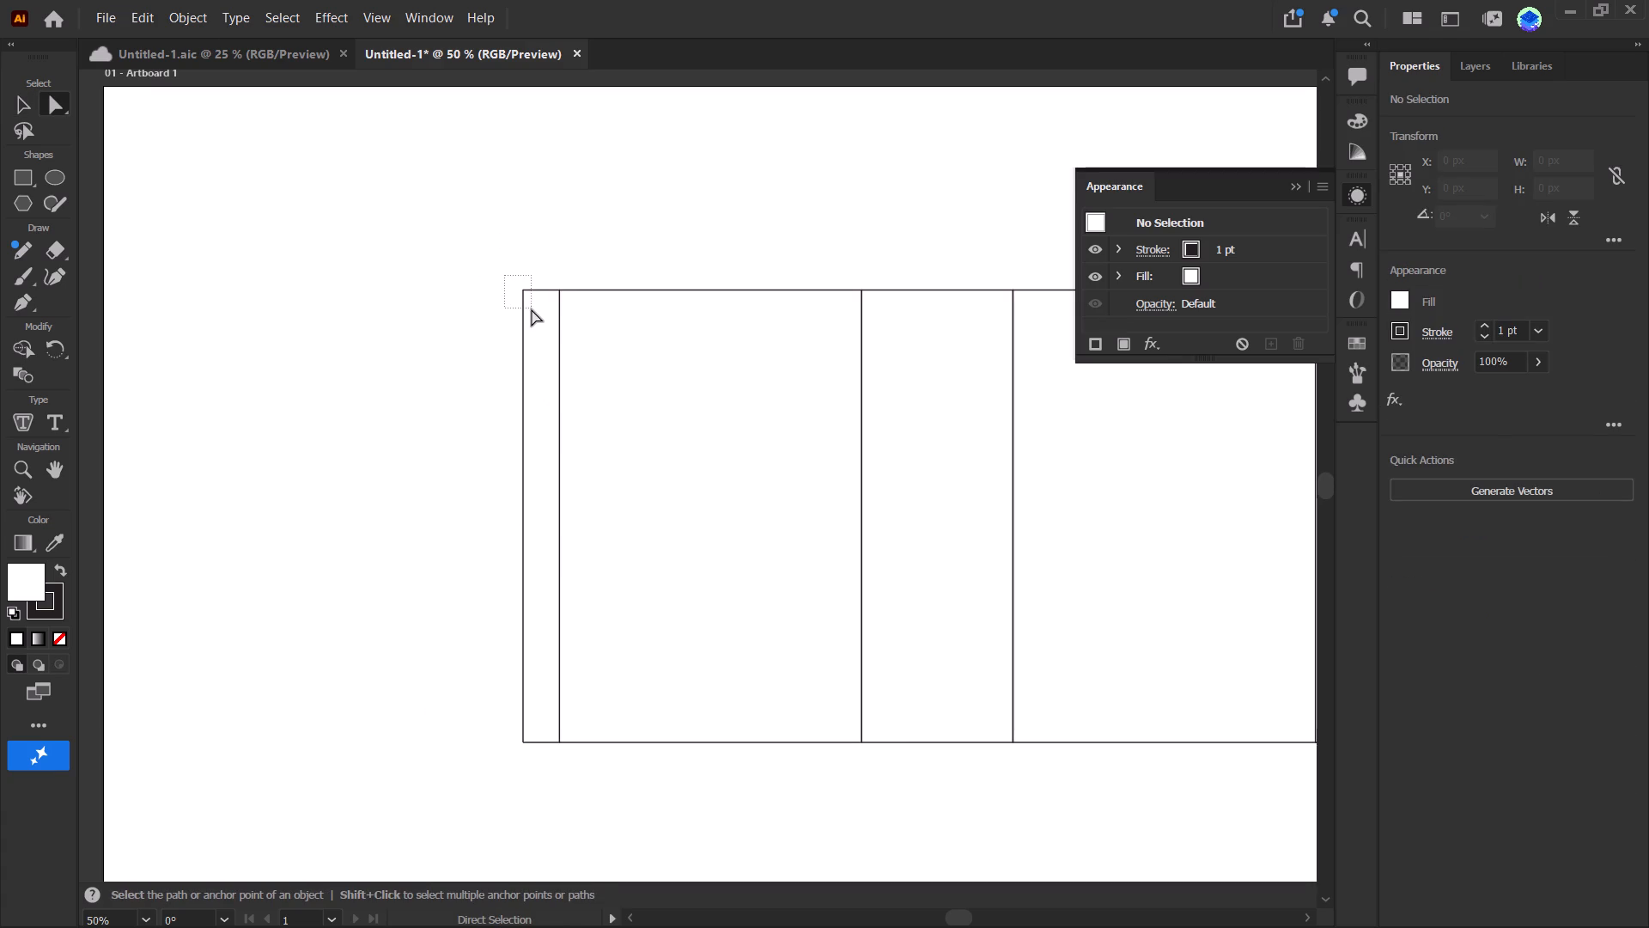
drag(532, 309, 535, 311)
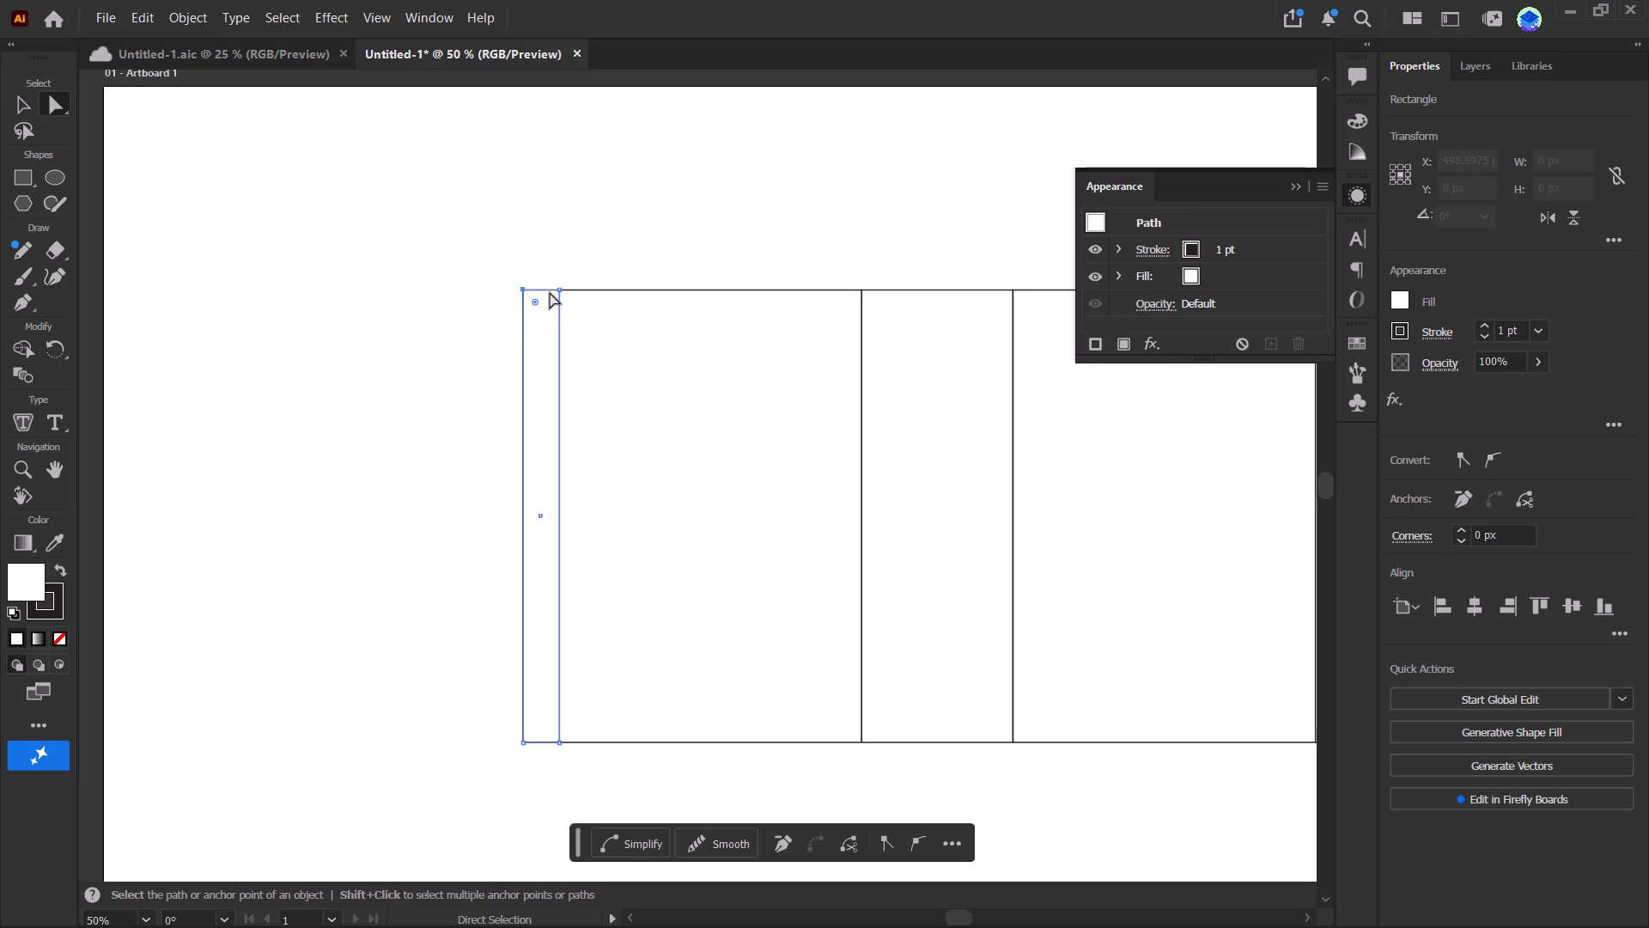
key(Return)
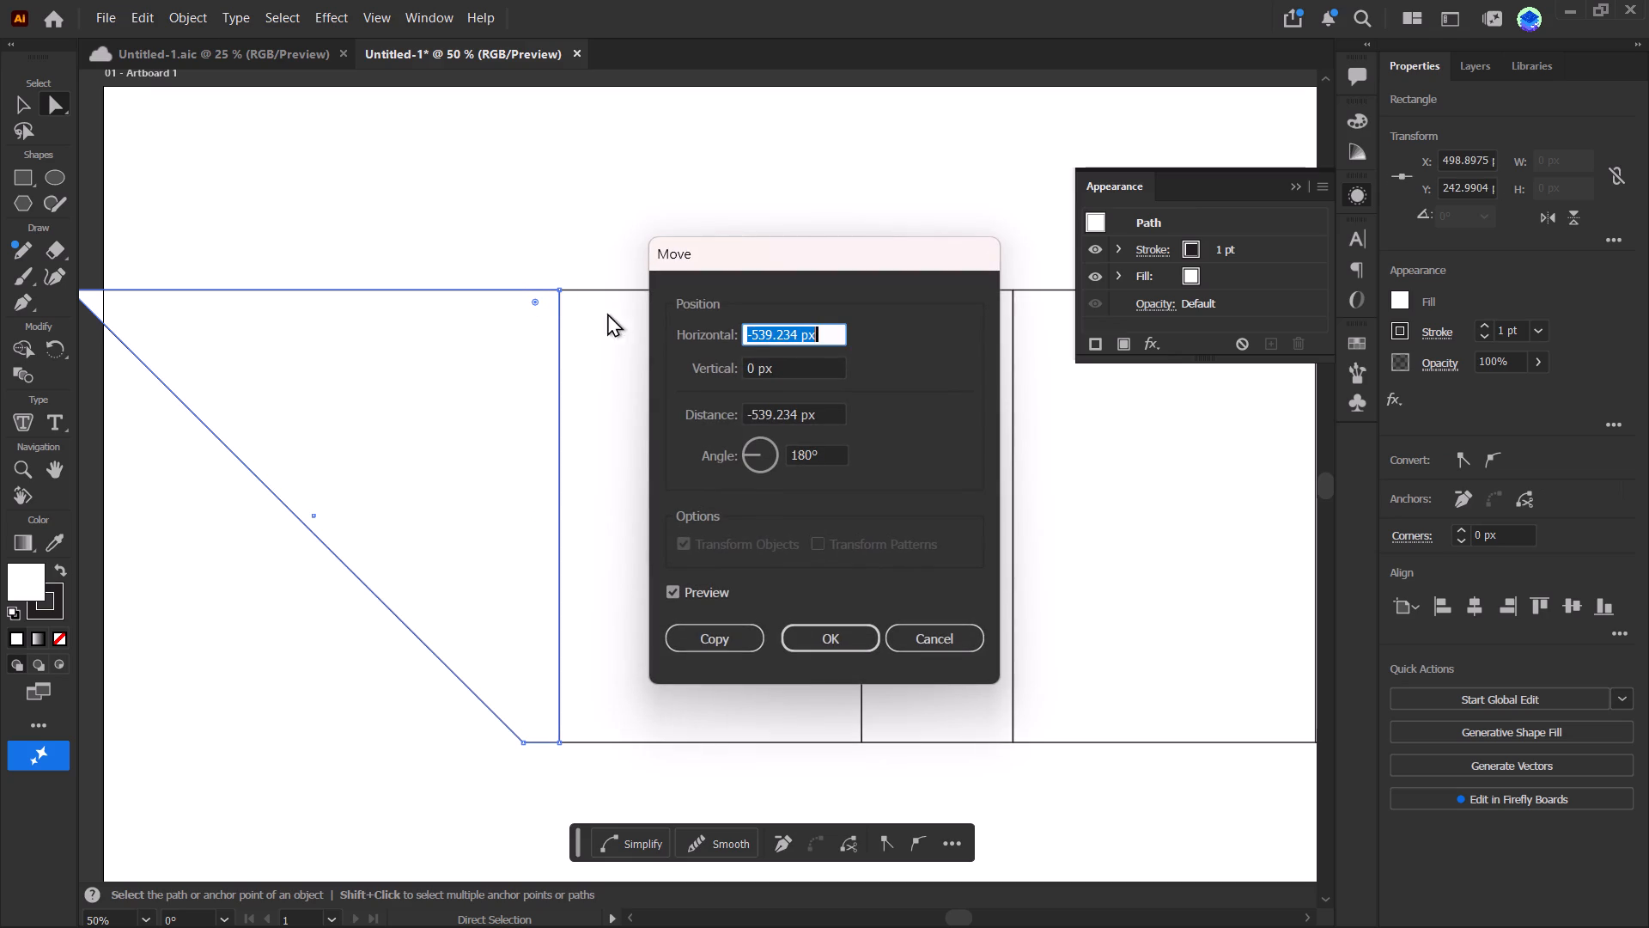
click(813, 358)
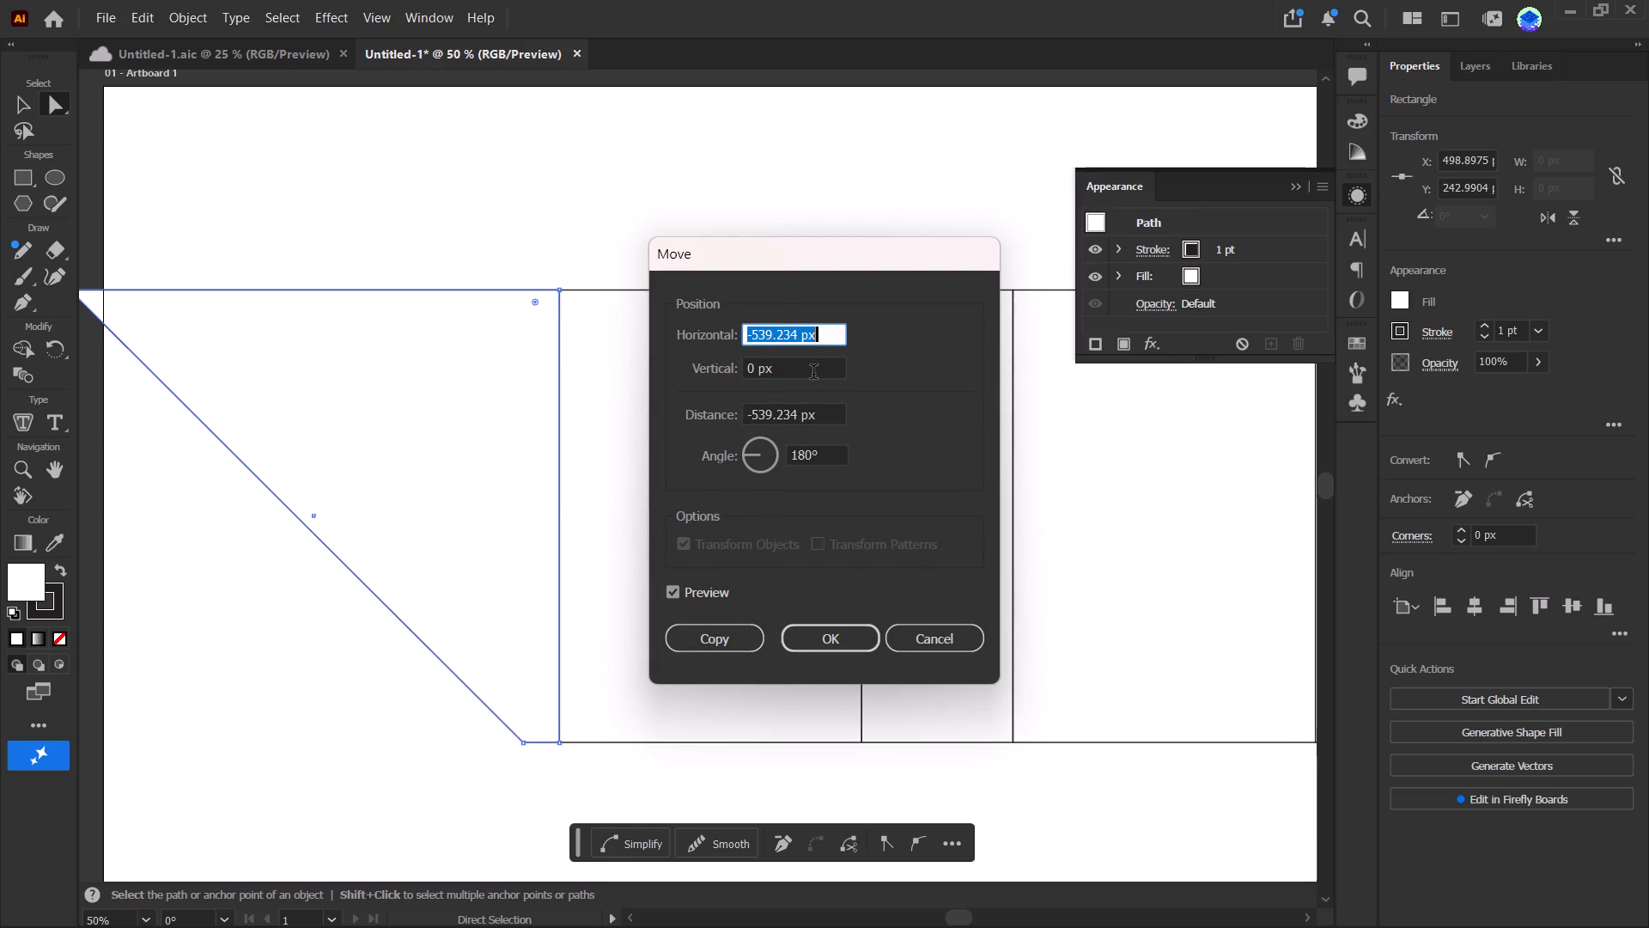
click(813, 374)
key(BackSpace)
key(BackSpace)
key(BackSpace)
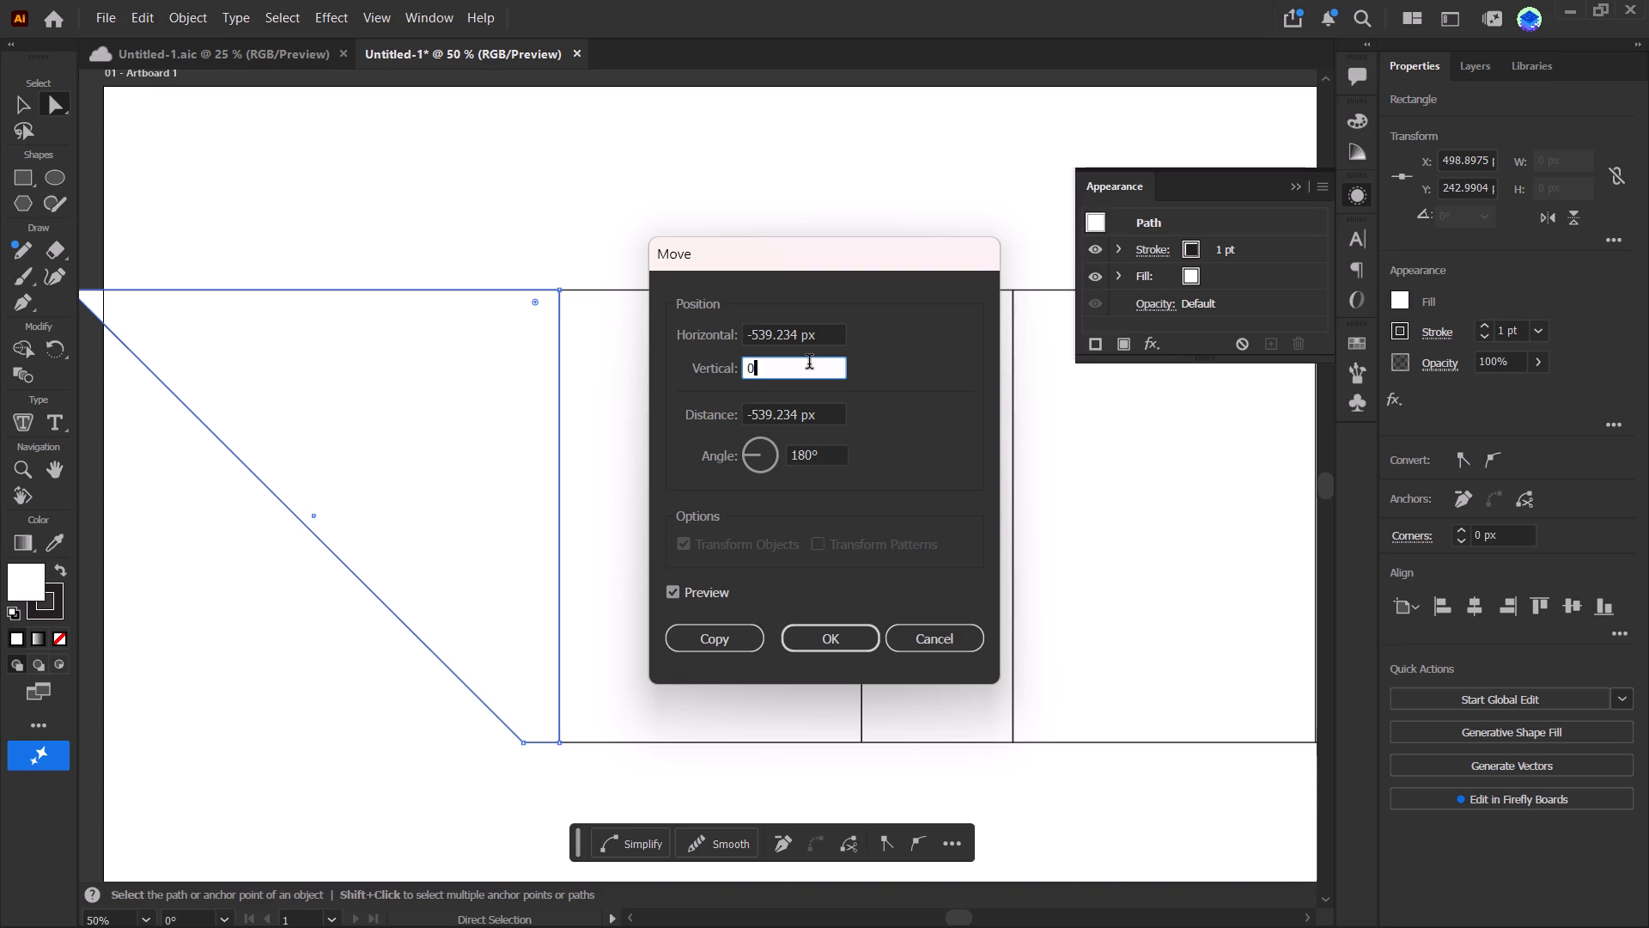
key(BackSpace)
key(BackSpace)
key(minus)
key(1)
key(5)
key(Return)
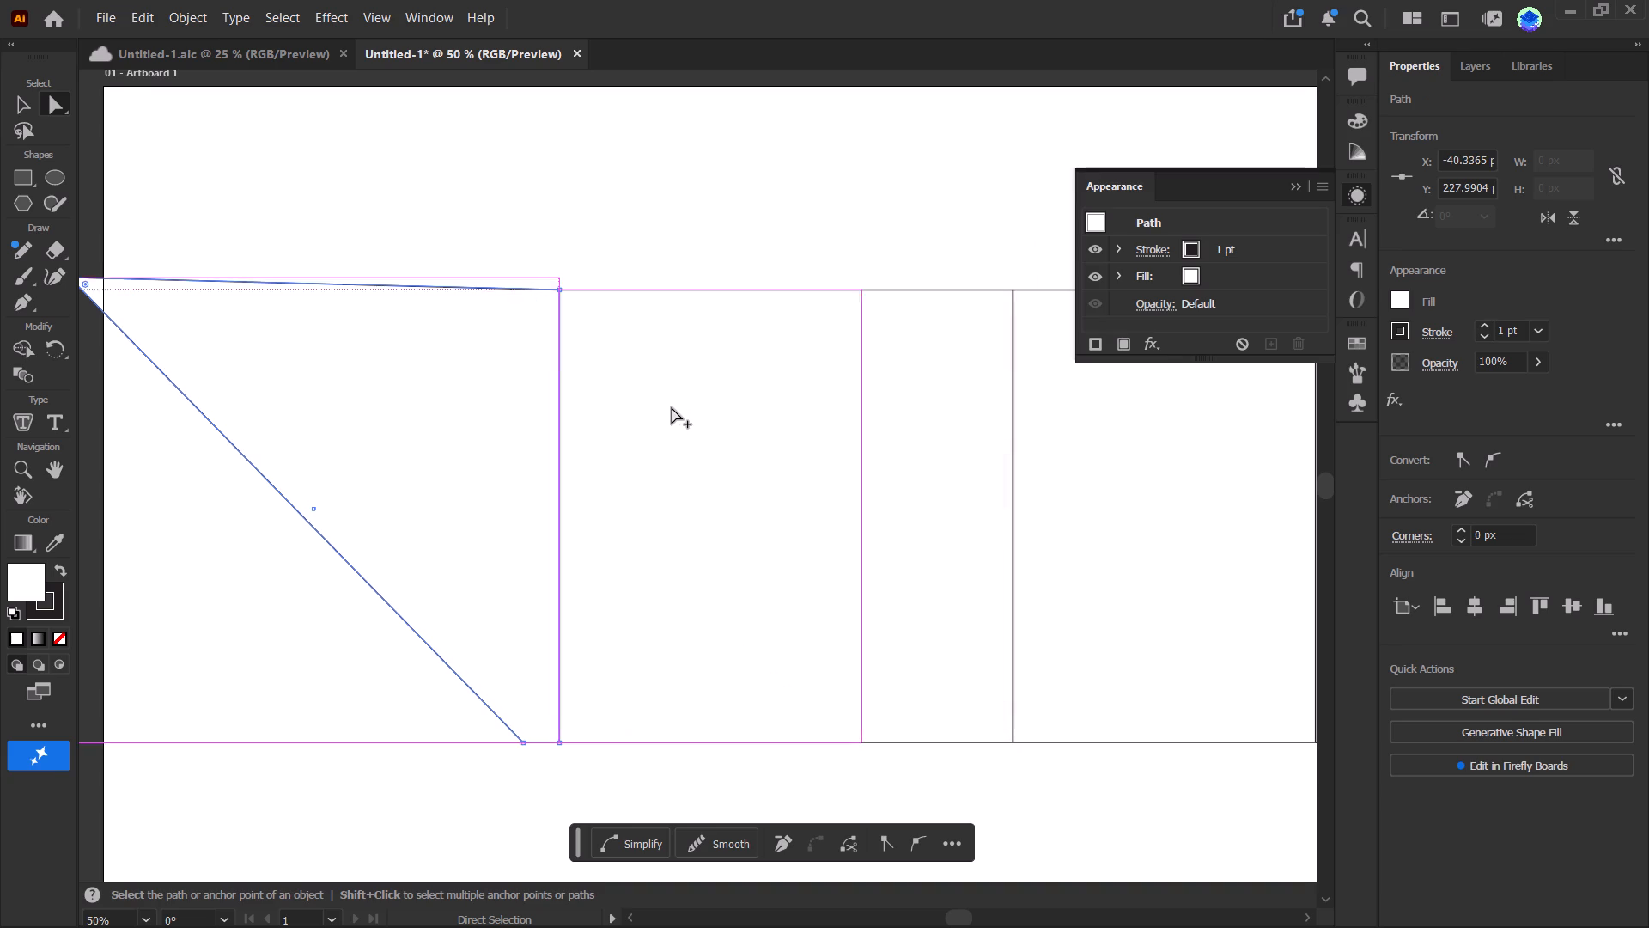
Switch to the video tutorial in the browser and replay the part where the side flap's top corner is moved.
key(alt+Tab)
click(892, 549)
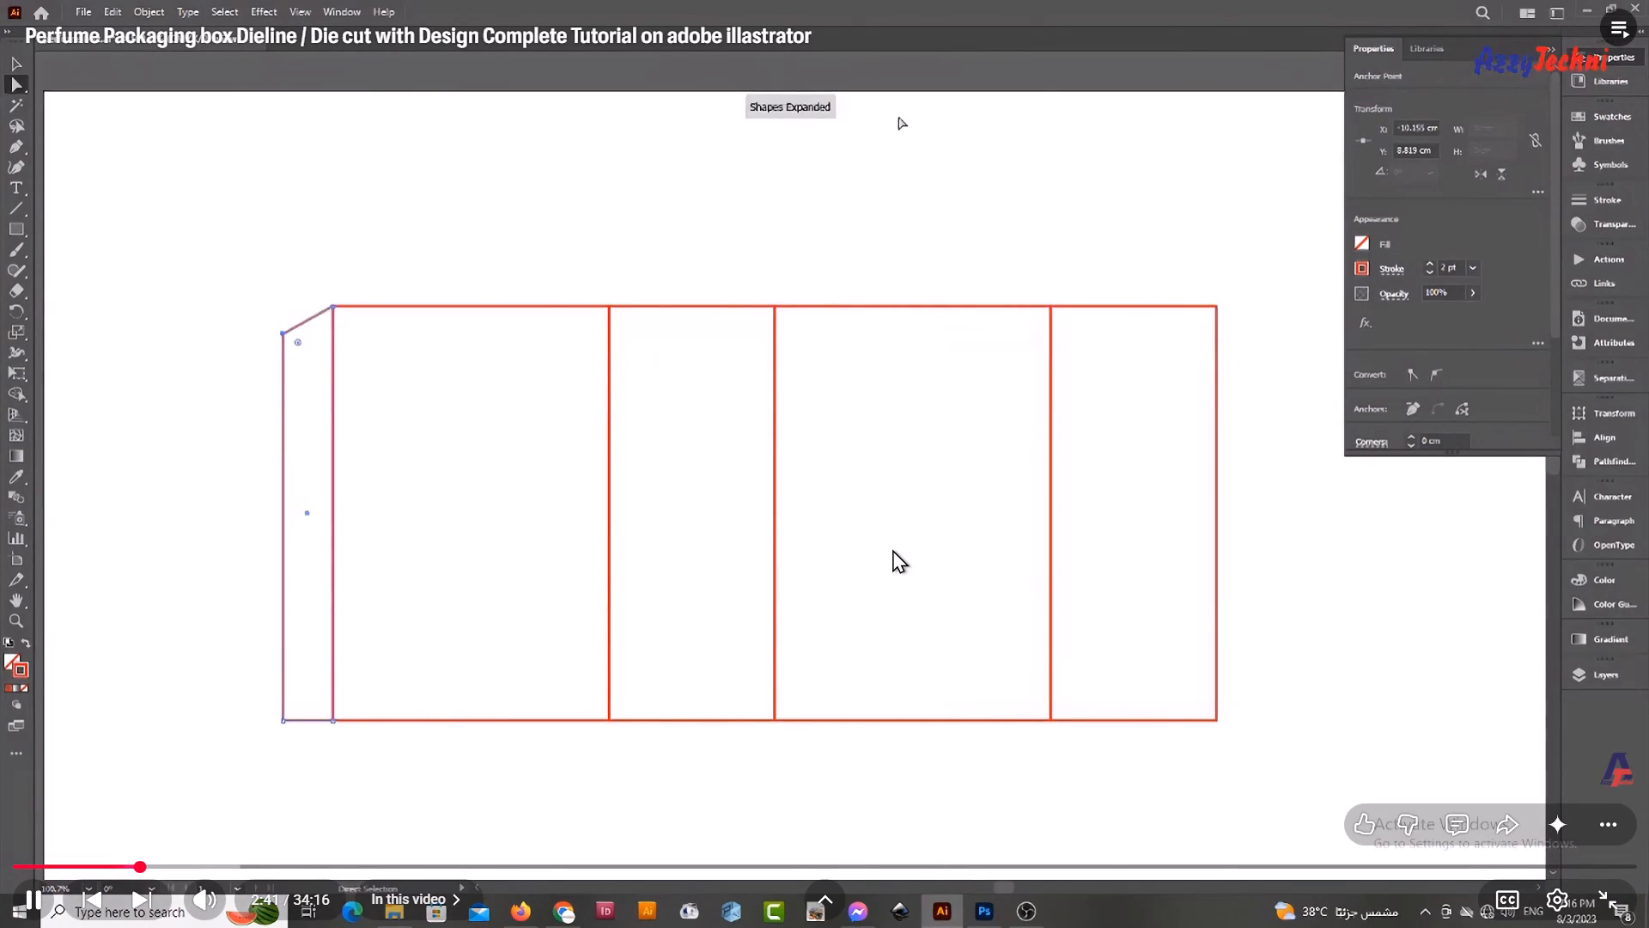
click(892, 549)
key(Left)
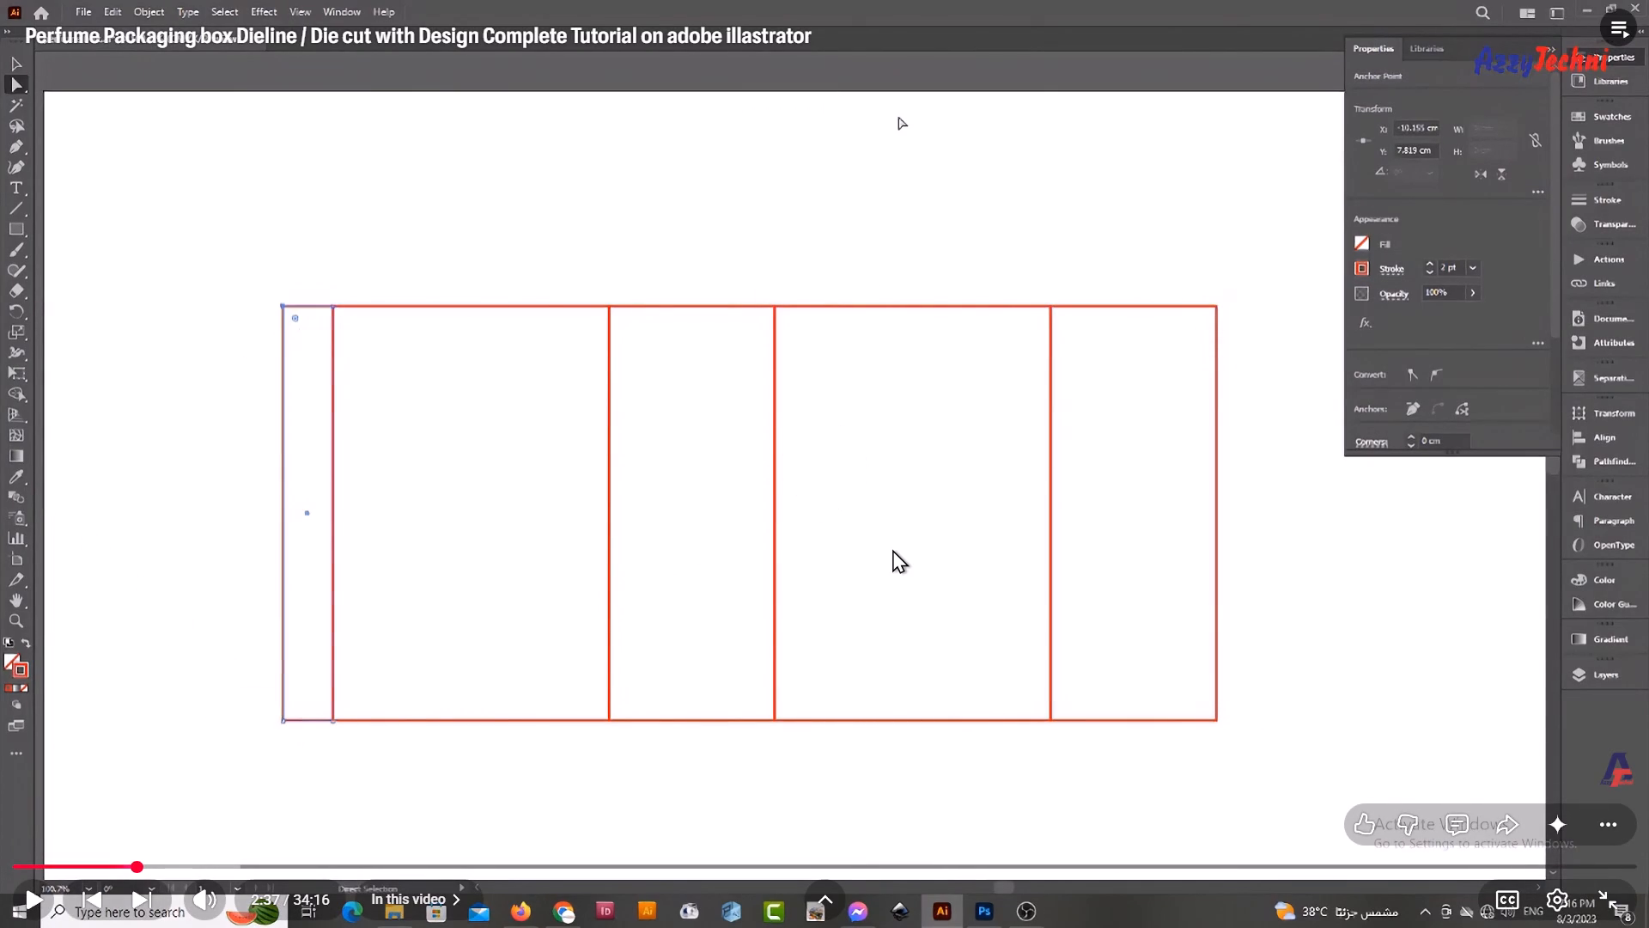
key(space)
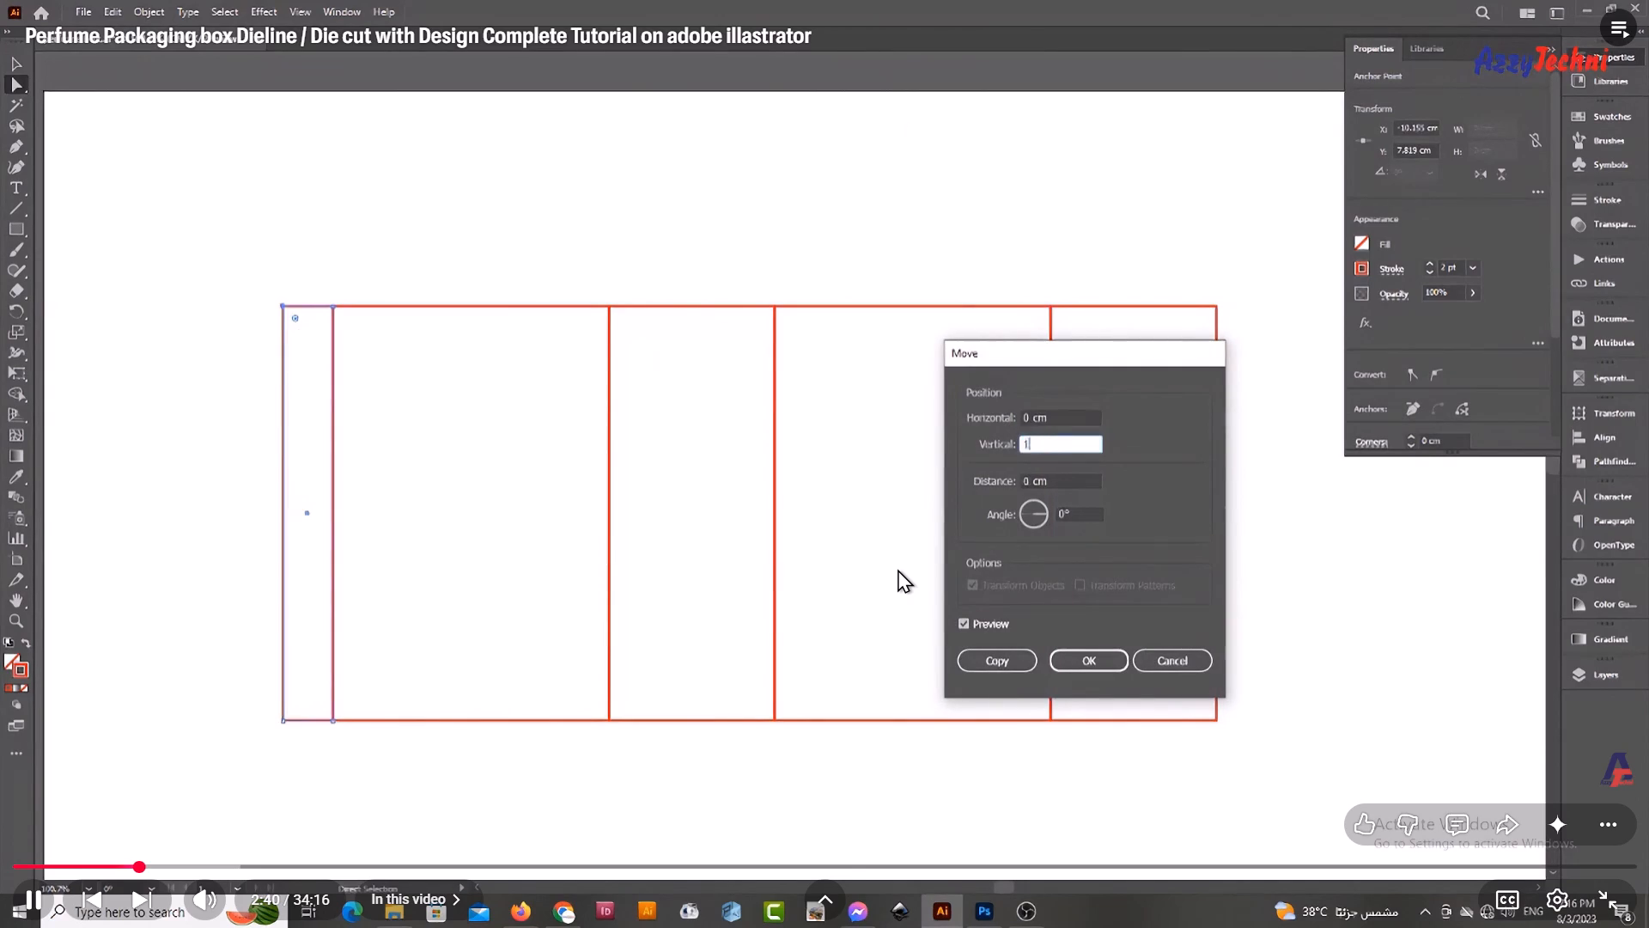
key(space)
Switch back to Illustrator and undo the last move of the glue flap's outer top anchor point.
key(alt+Tab)
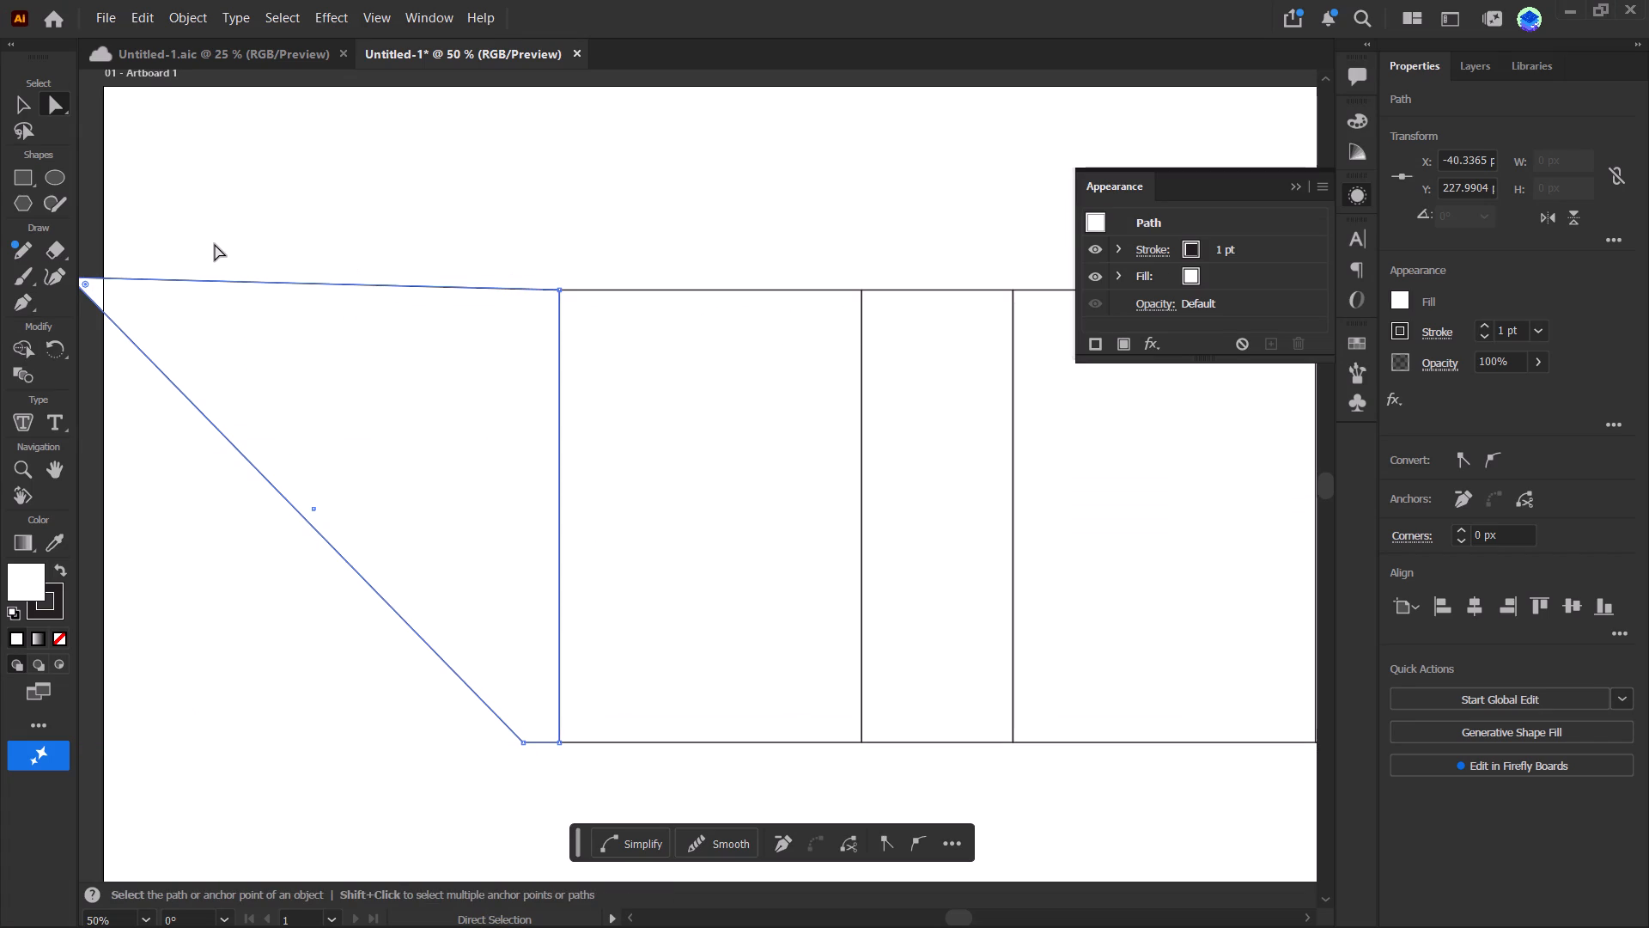
key(m)
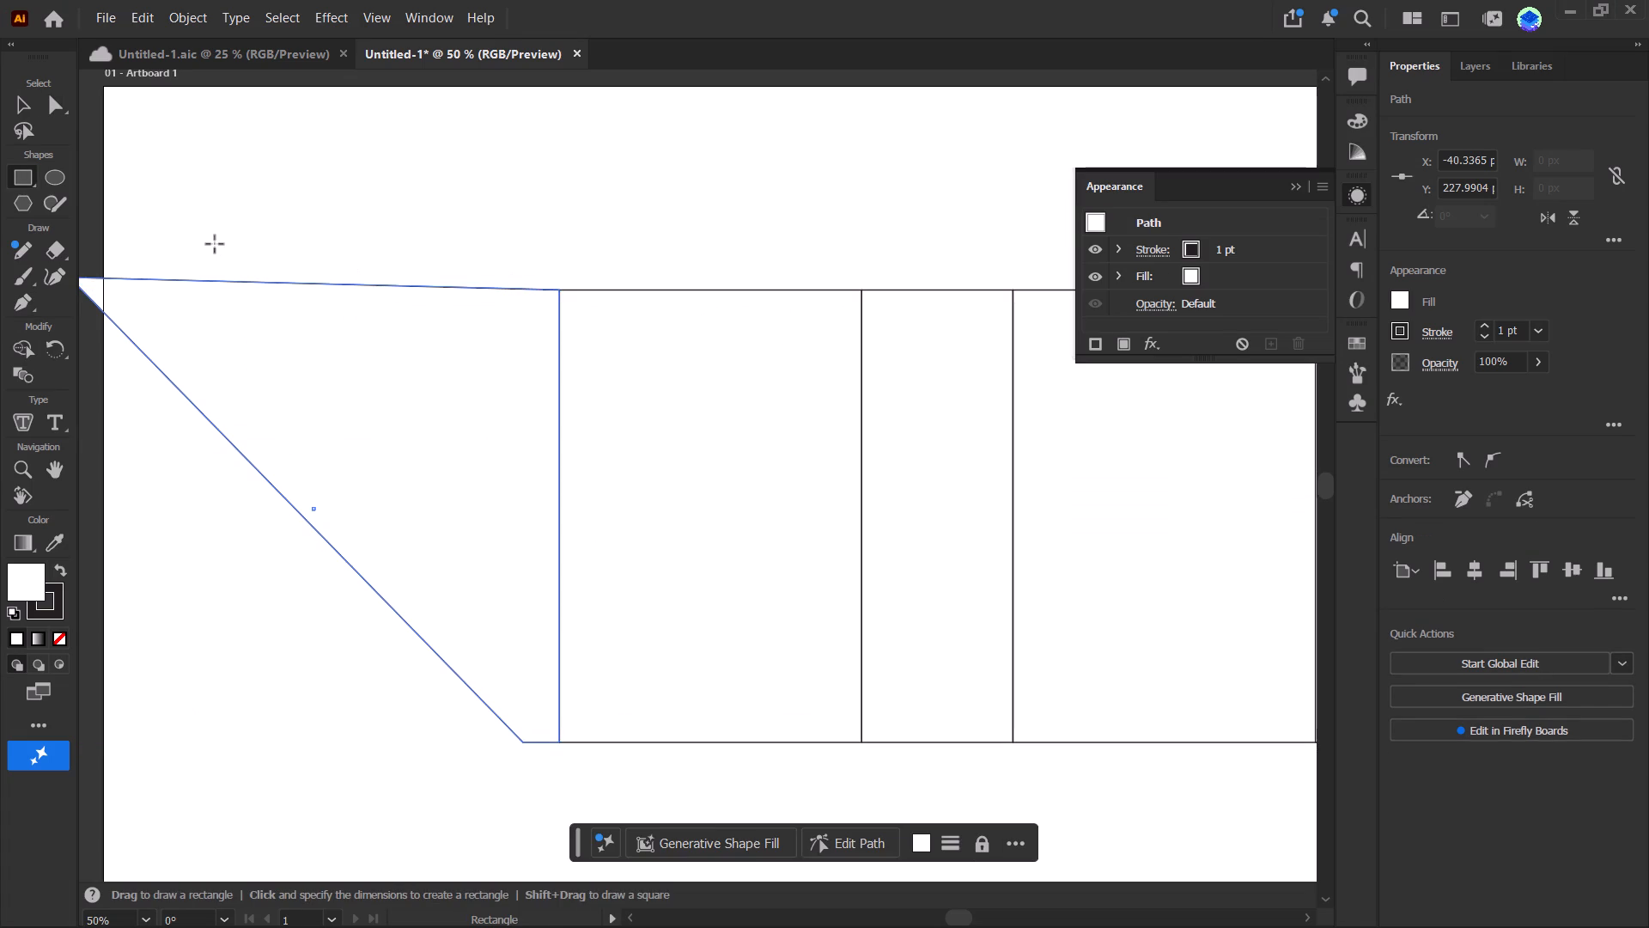
key(ctrl+z)
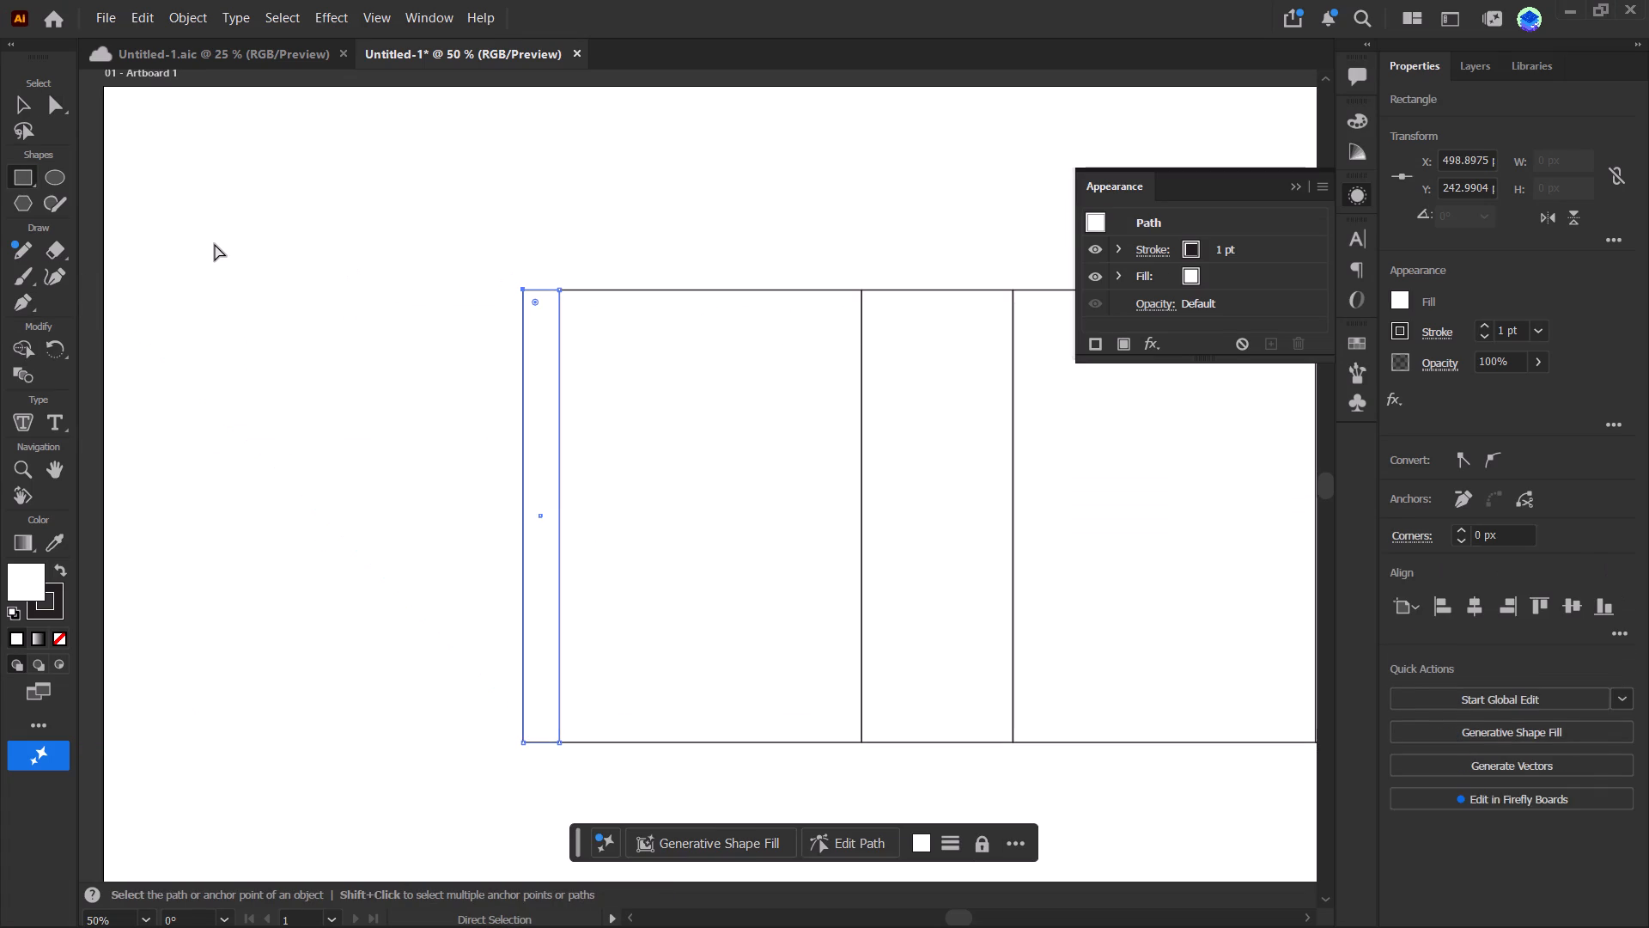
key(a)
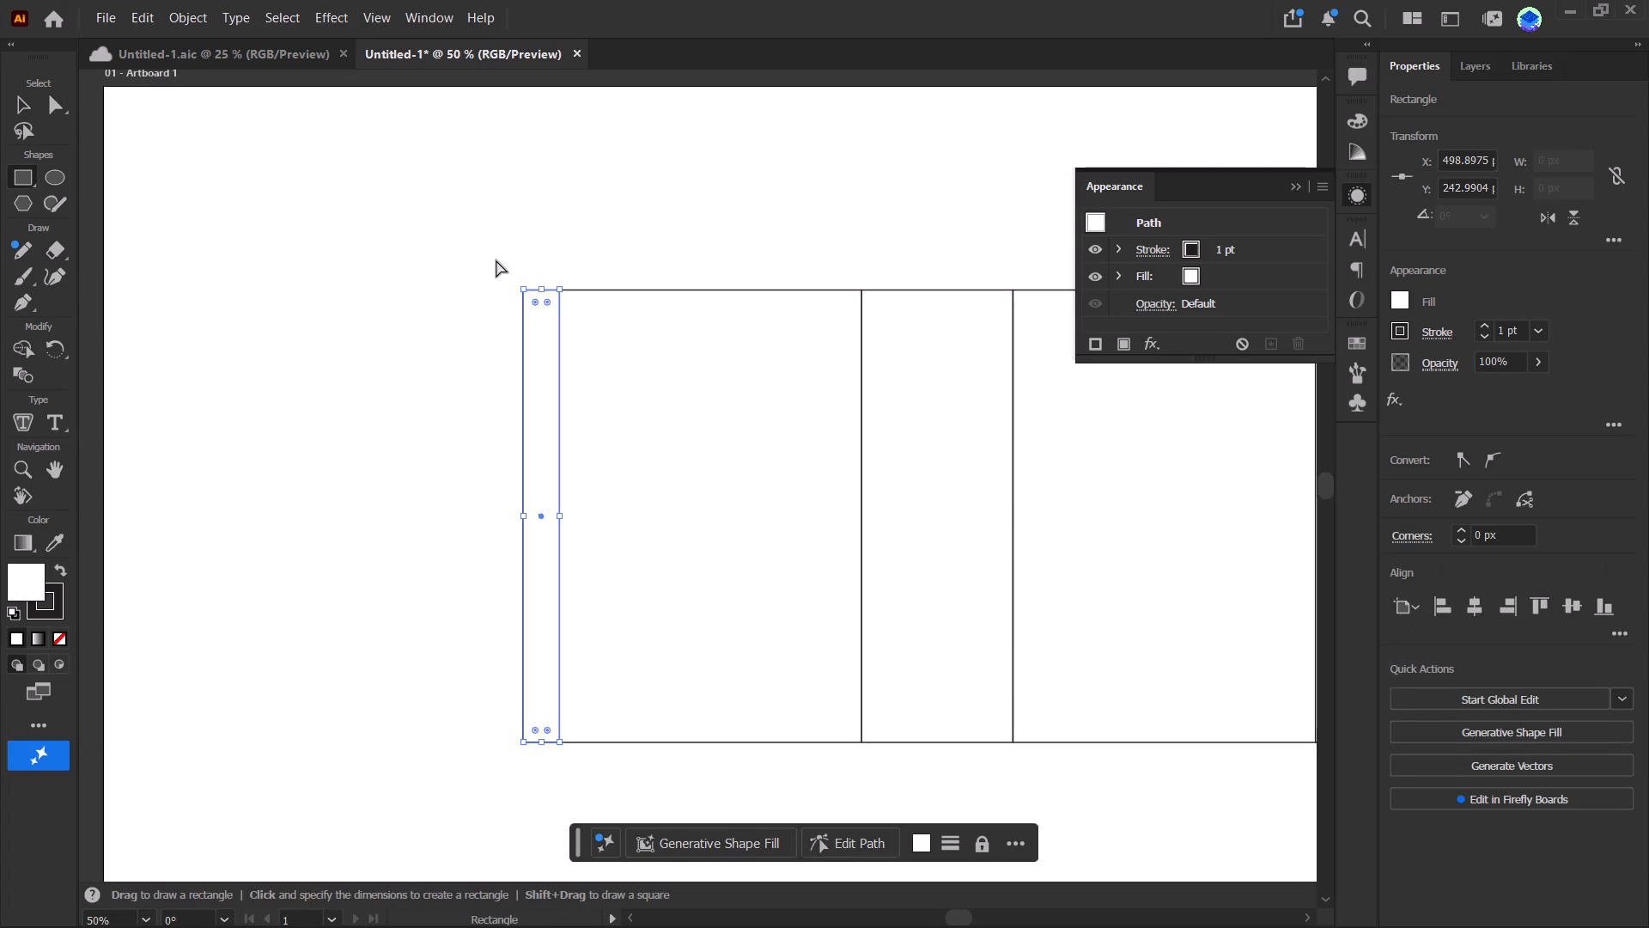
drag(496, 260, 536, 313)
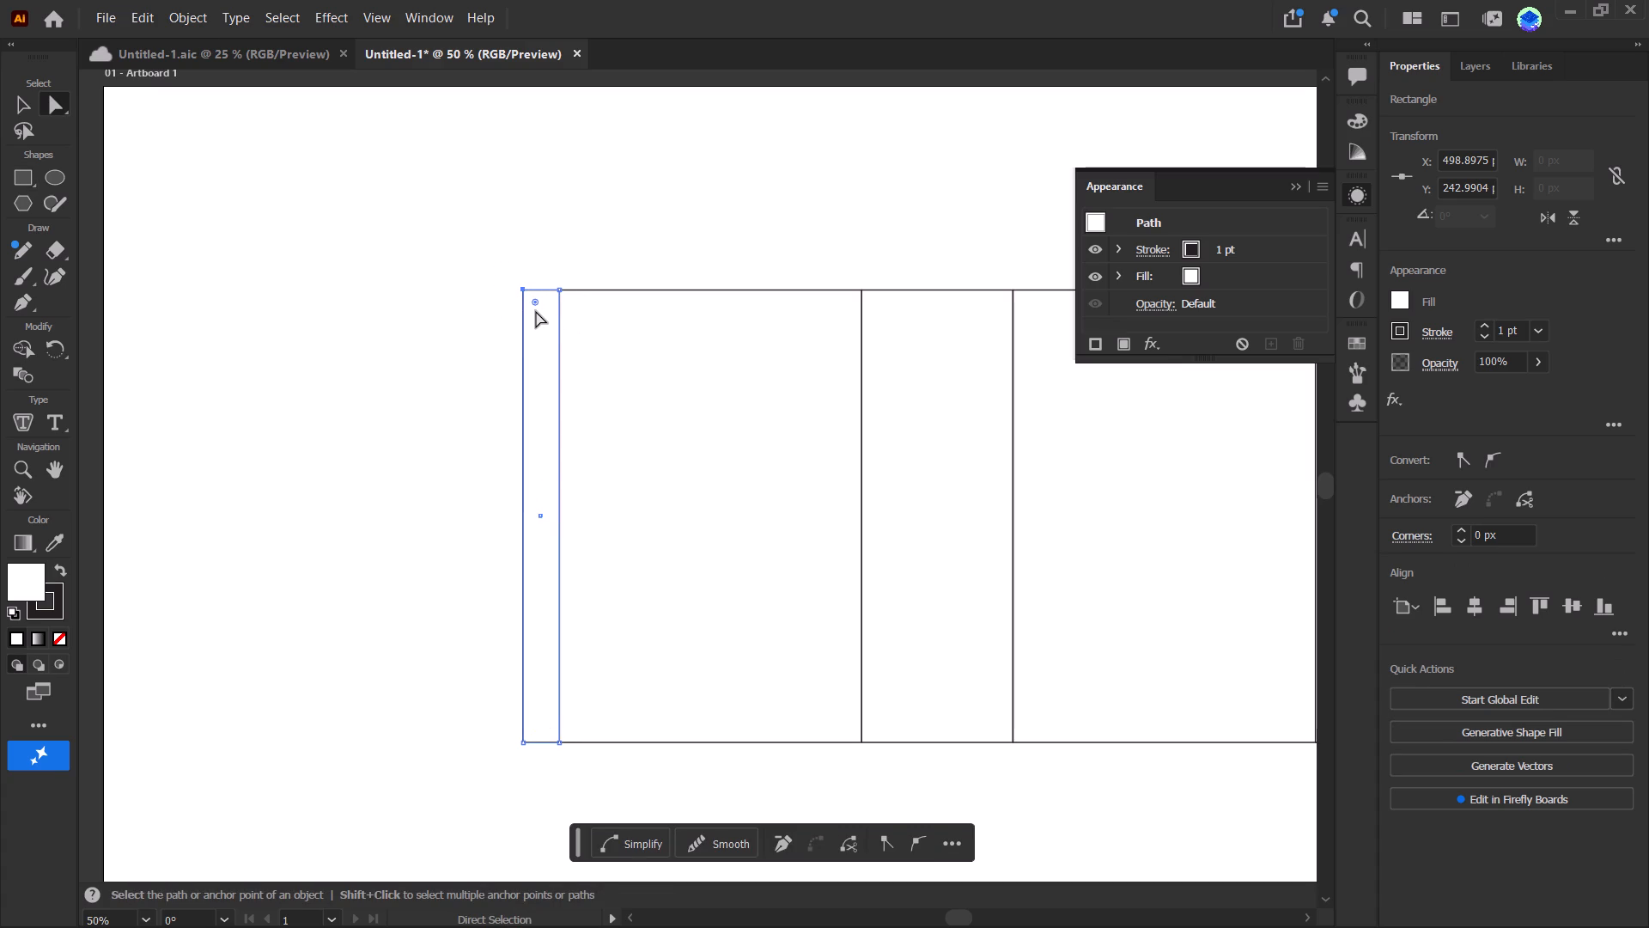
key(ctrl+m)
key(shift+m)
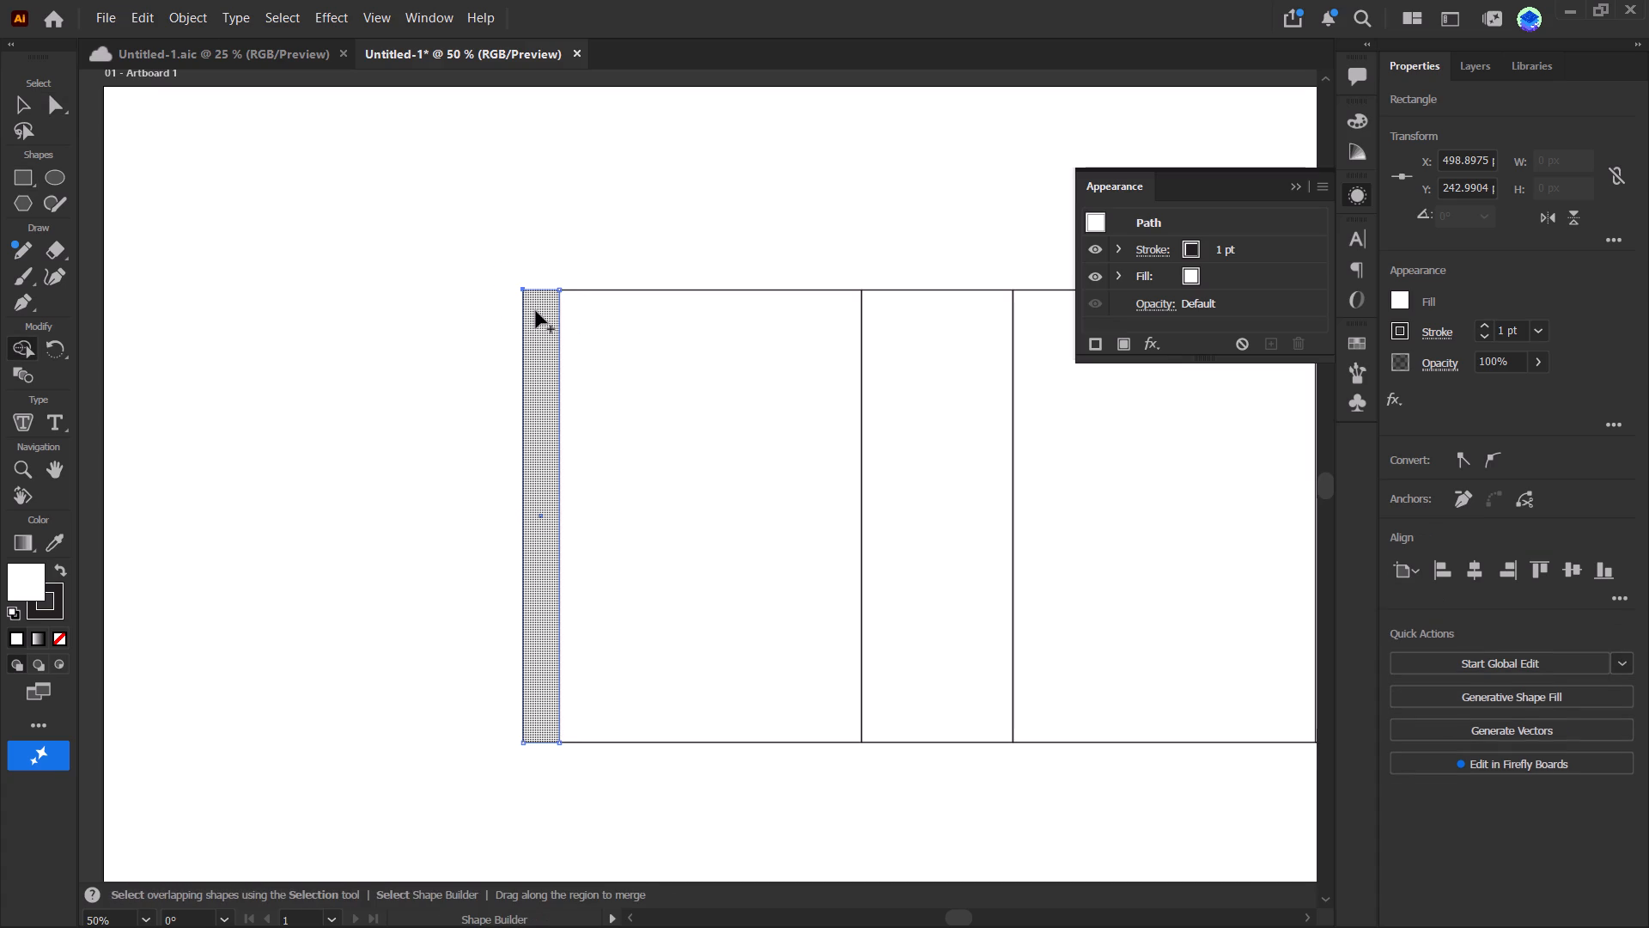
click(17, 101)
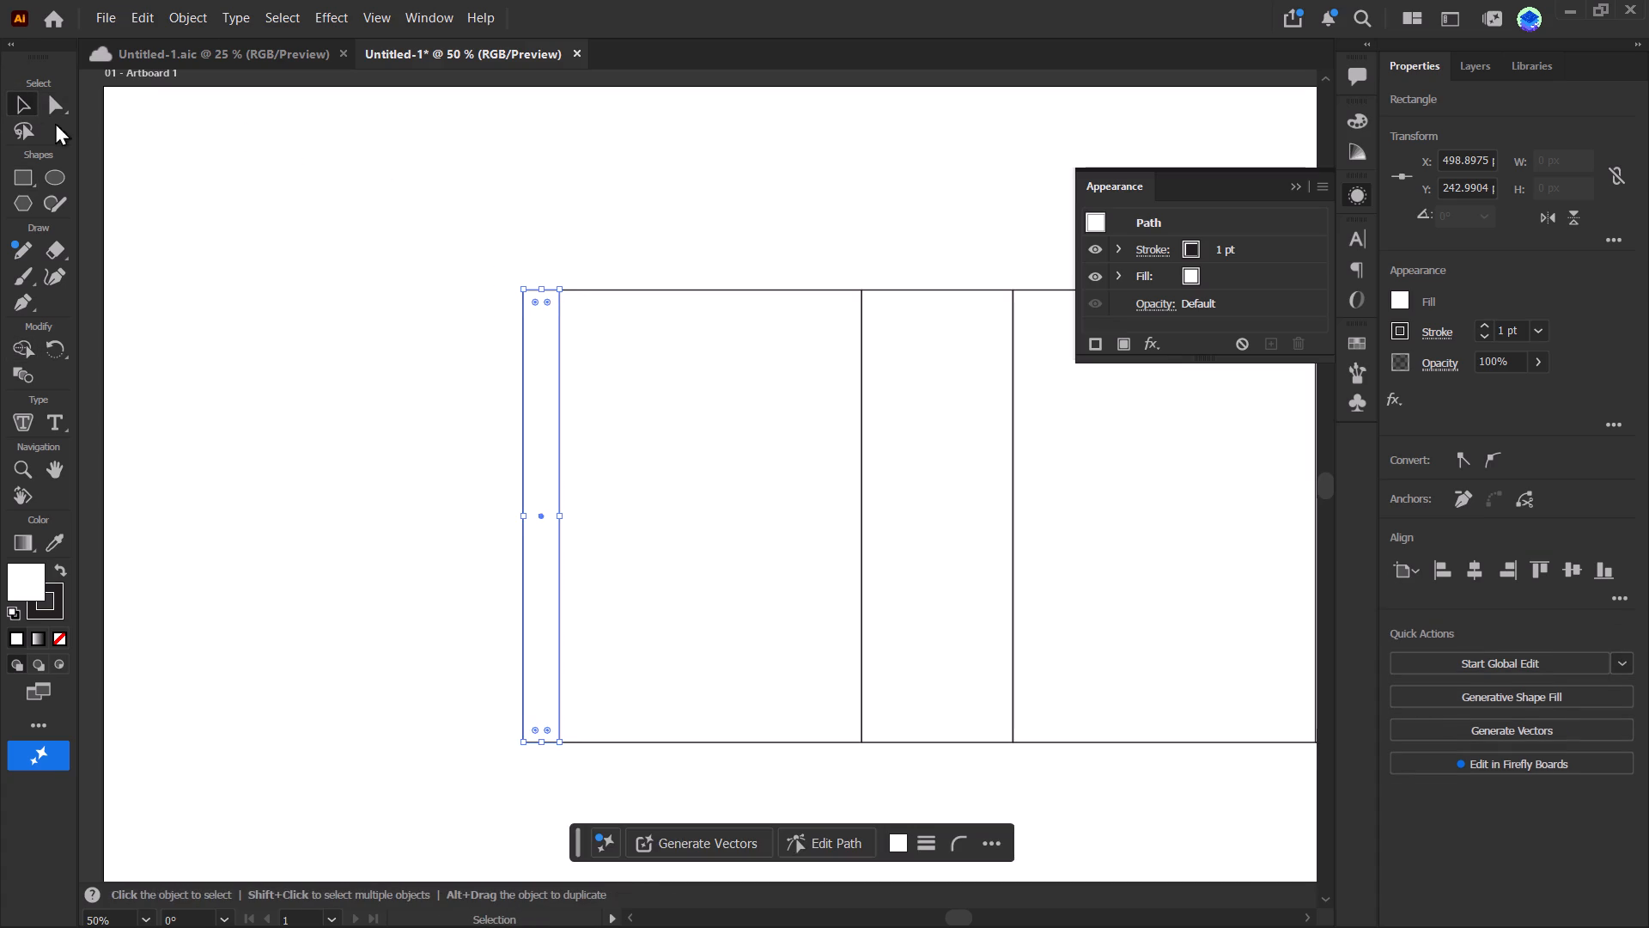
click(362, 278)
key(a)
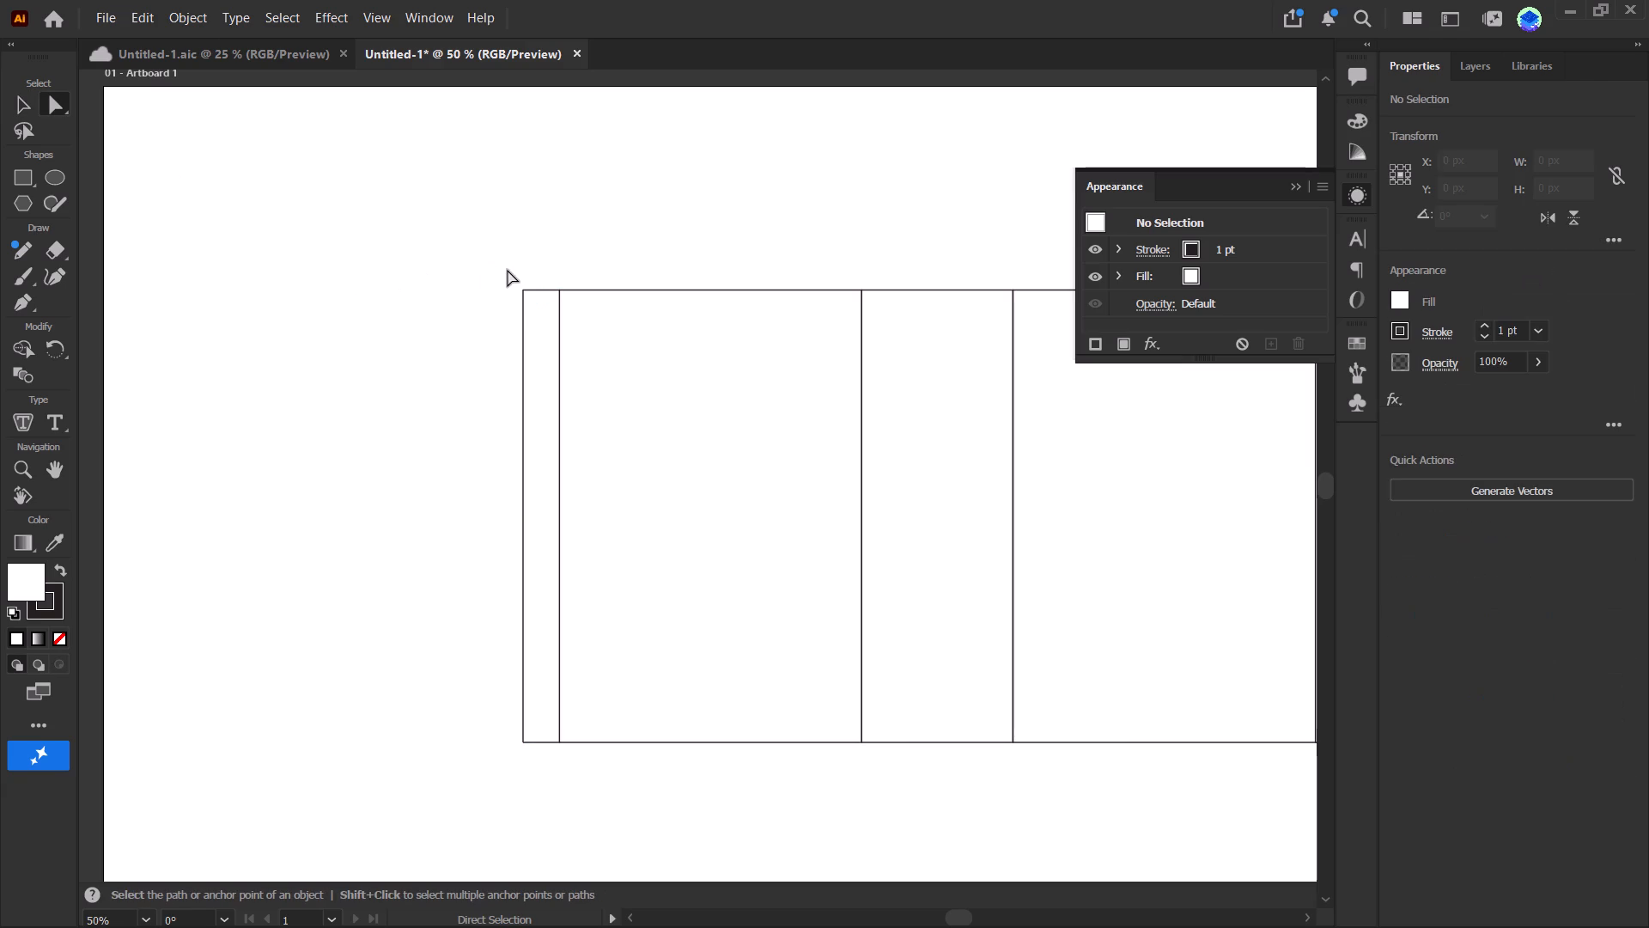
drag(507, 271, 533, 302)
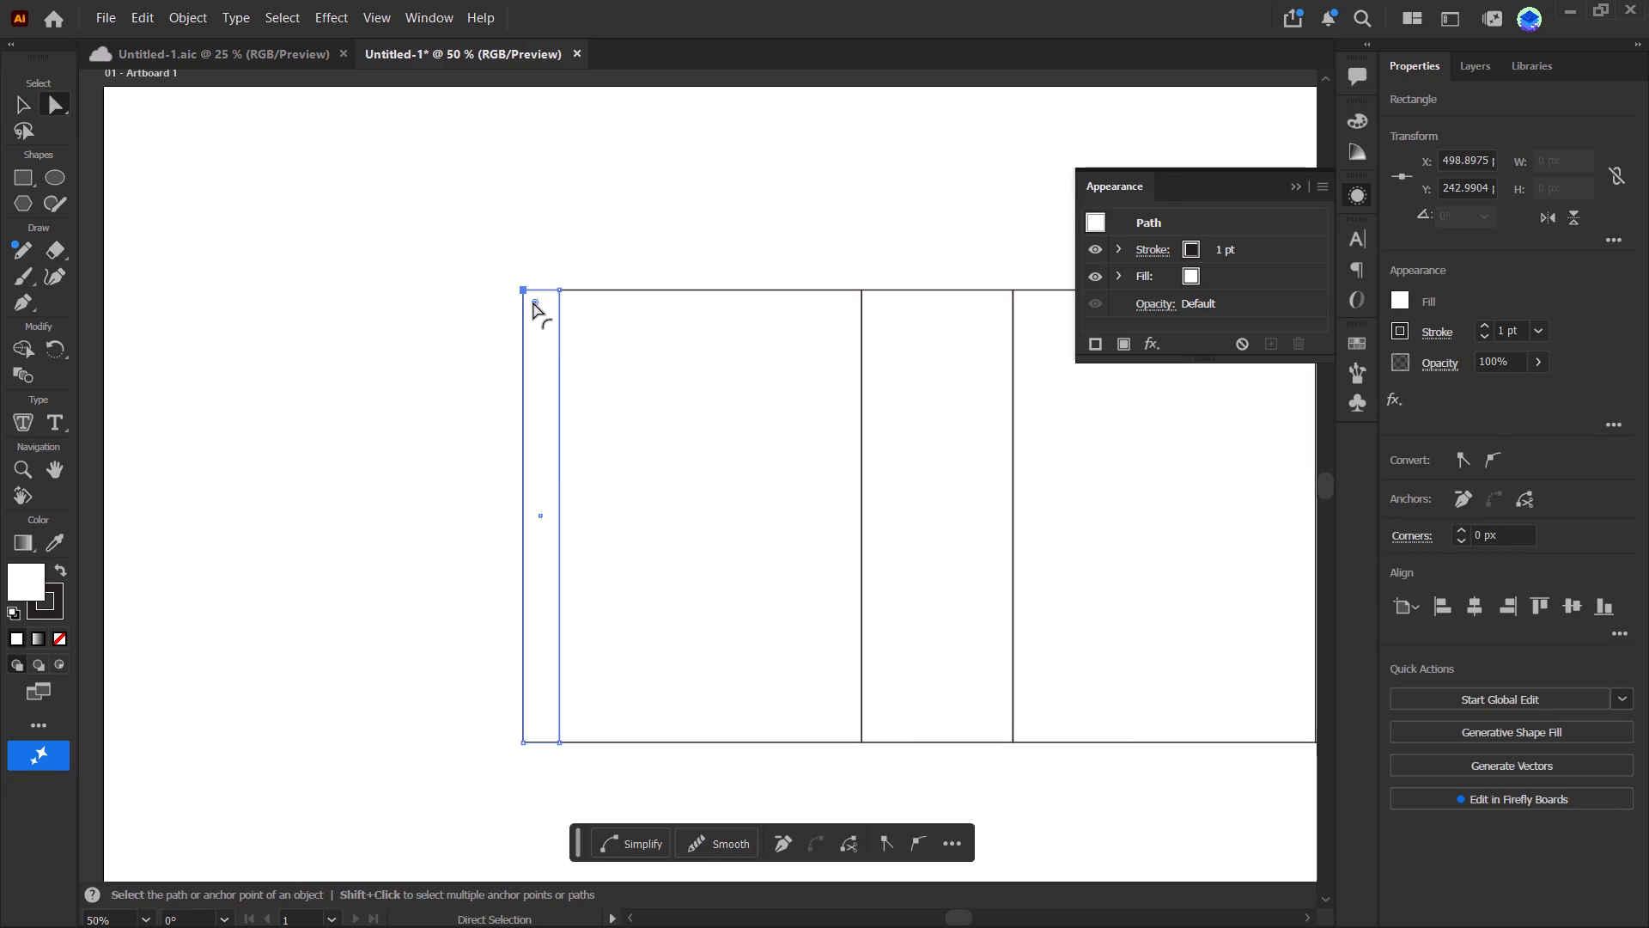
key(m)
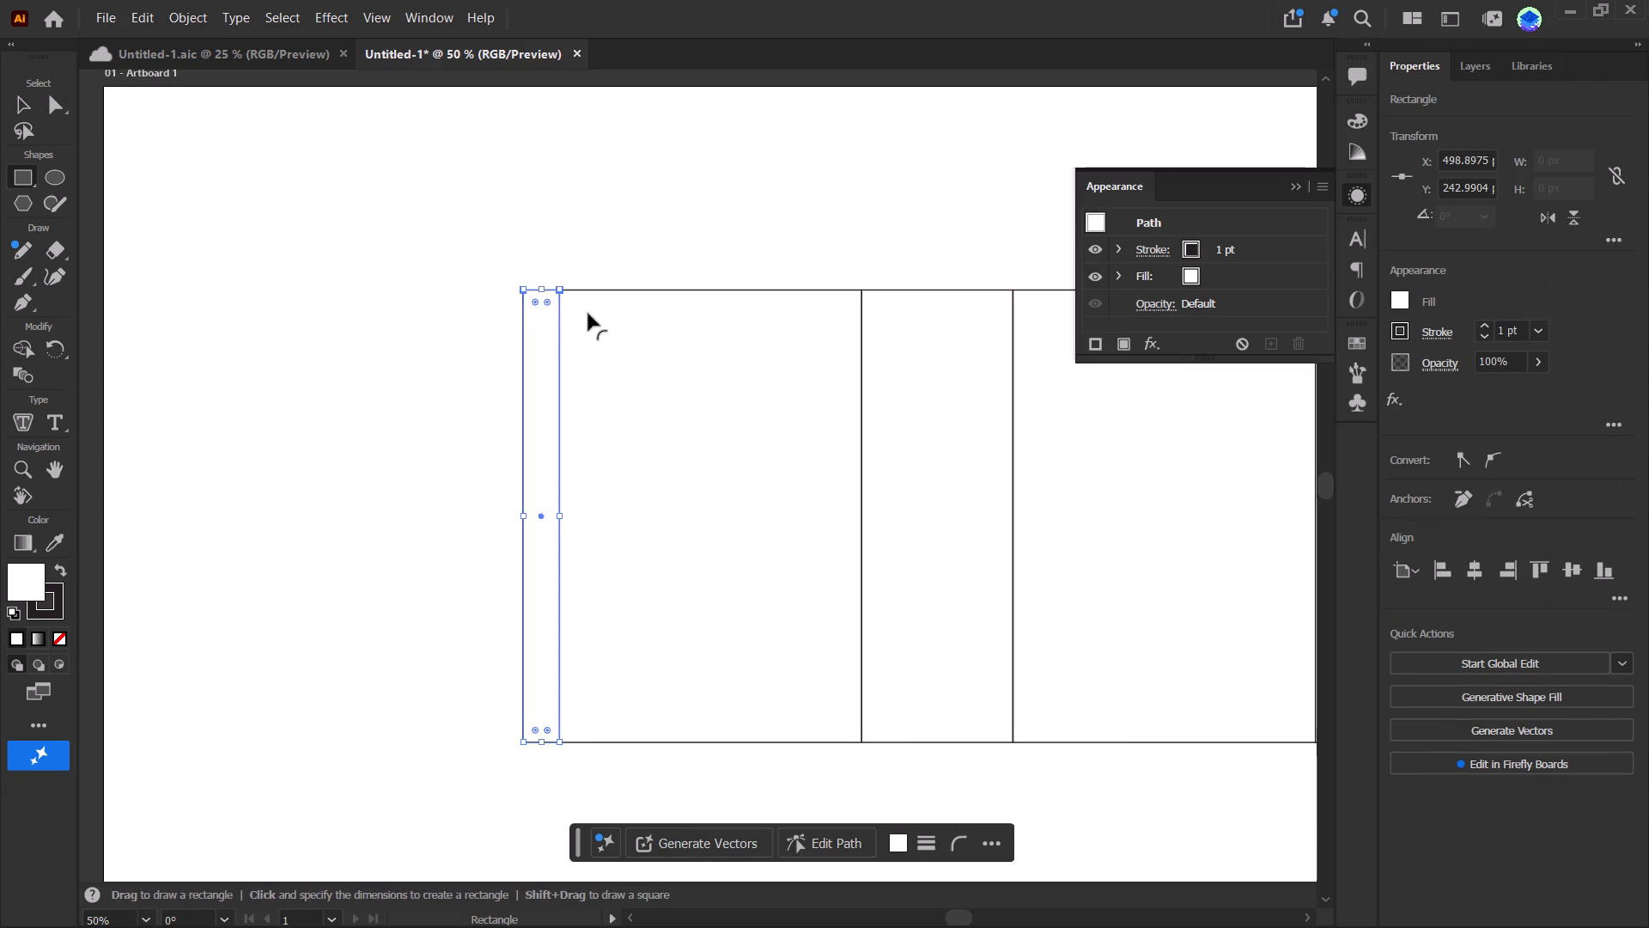
Switch to the video tutorial and replay the Move dialog part for the side flap's top corner, pausing on the dialog.
key(alt+Tab)
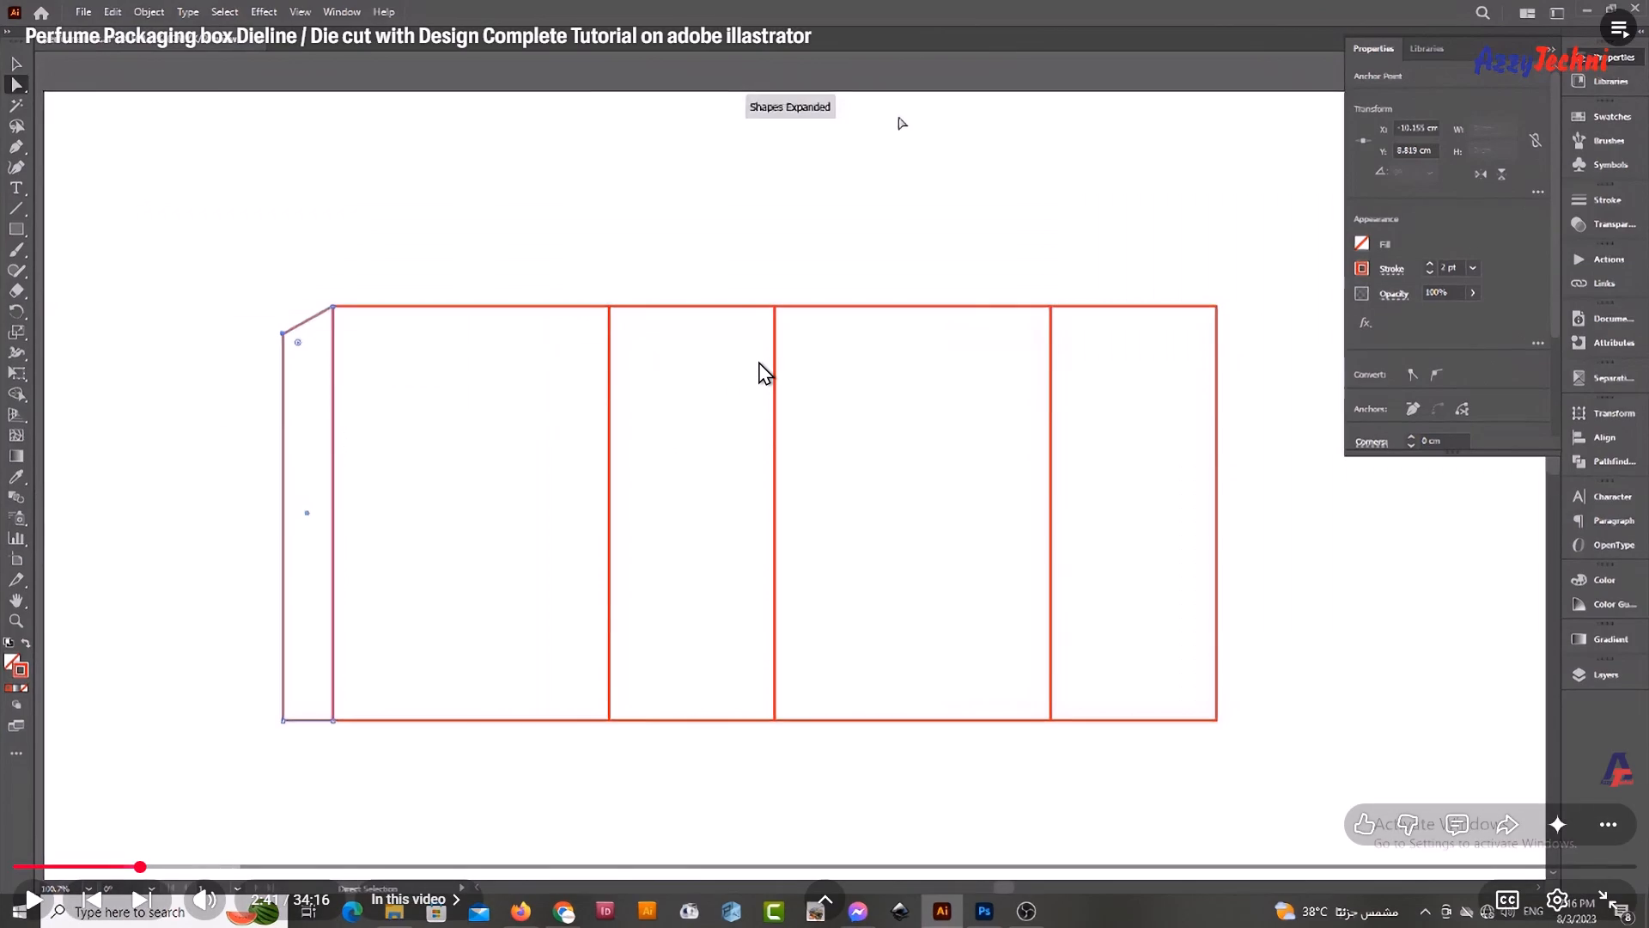
key(Left)
key(Left)
key(space)
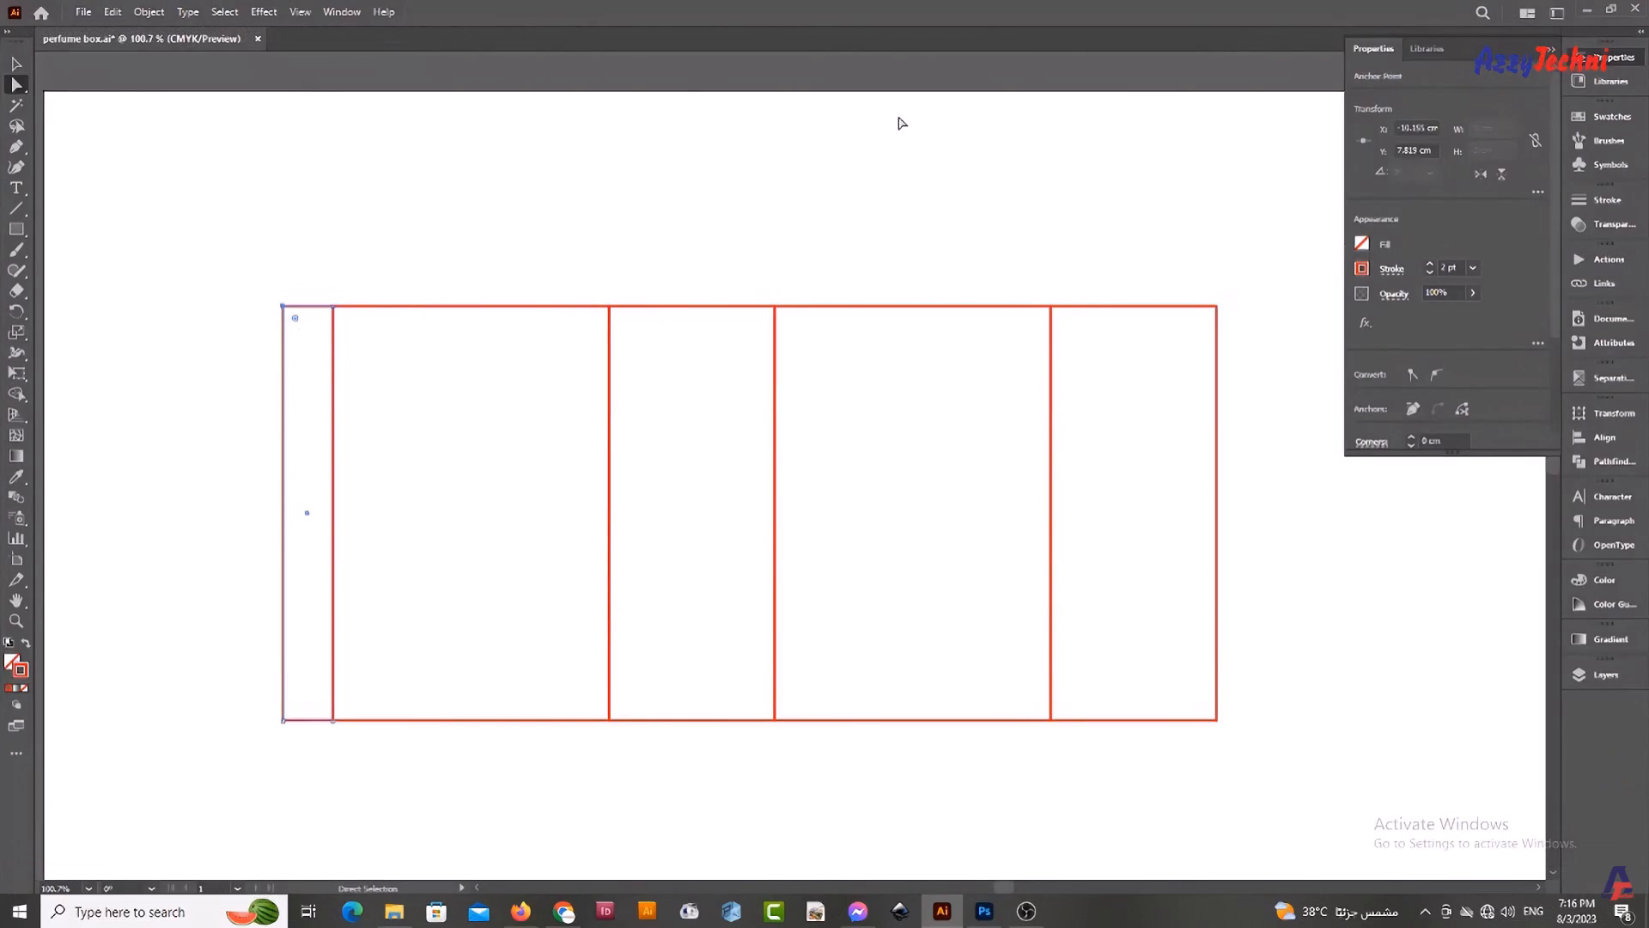
click(759, 359)
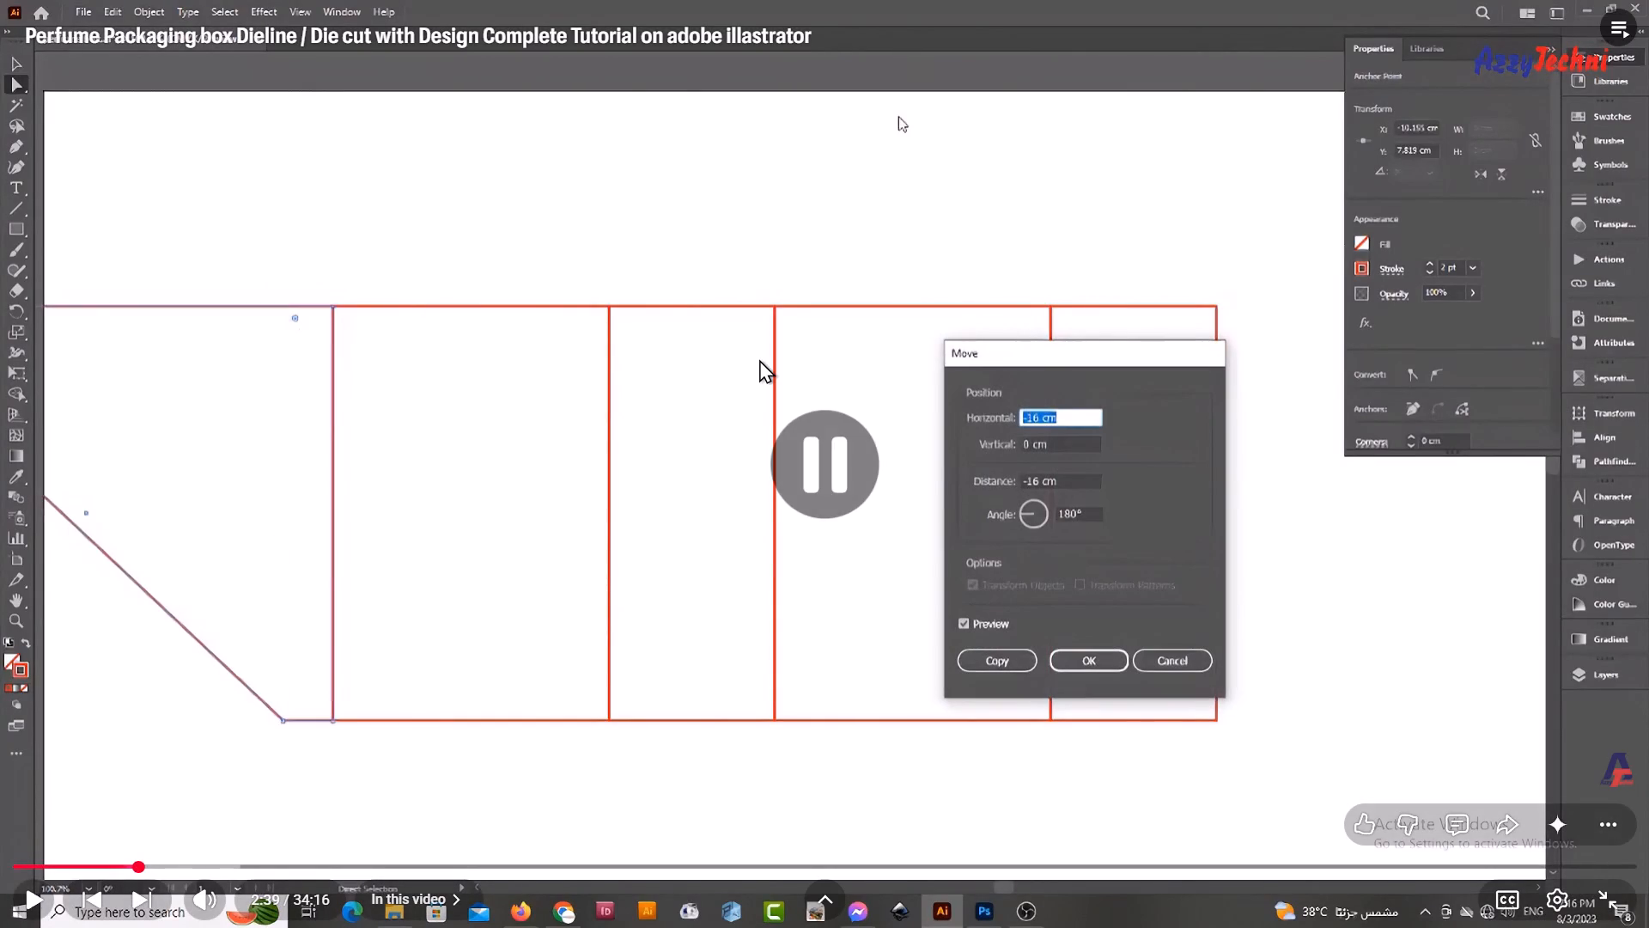
Switch back to Illustrator and move the glue flap's outer top anchor point with horizontal 0 px and vertical -10 px.
key(alt+Tab)
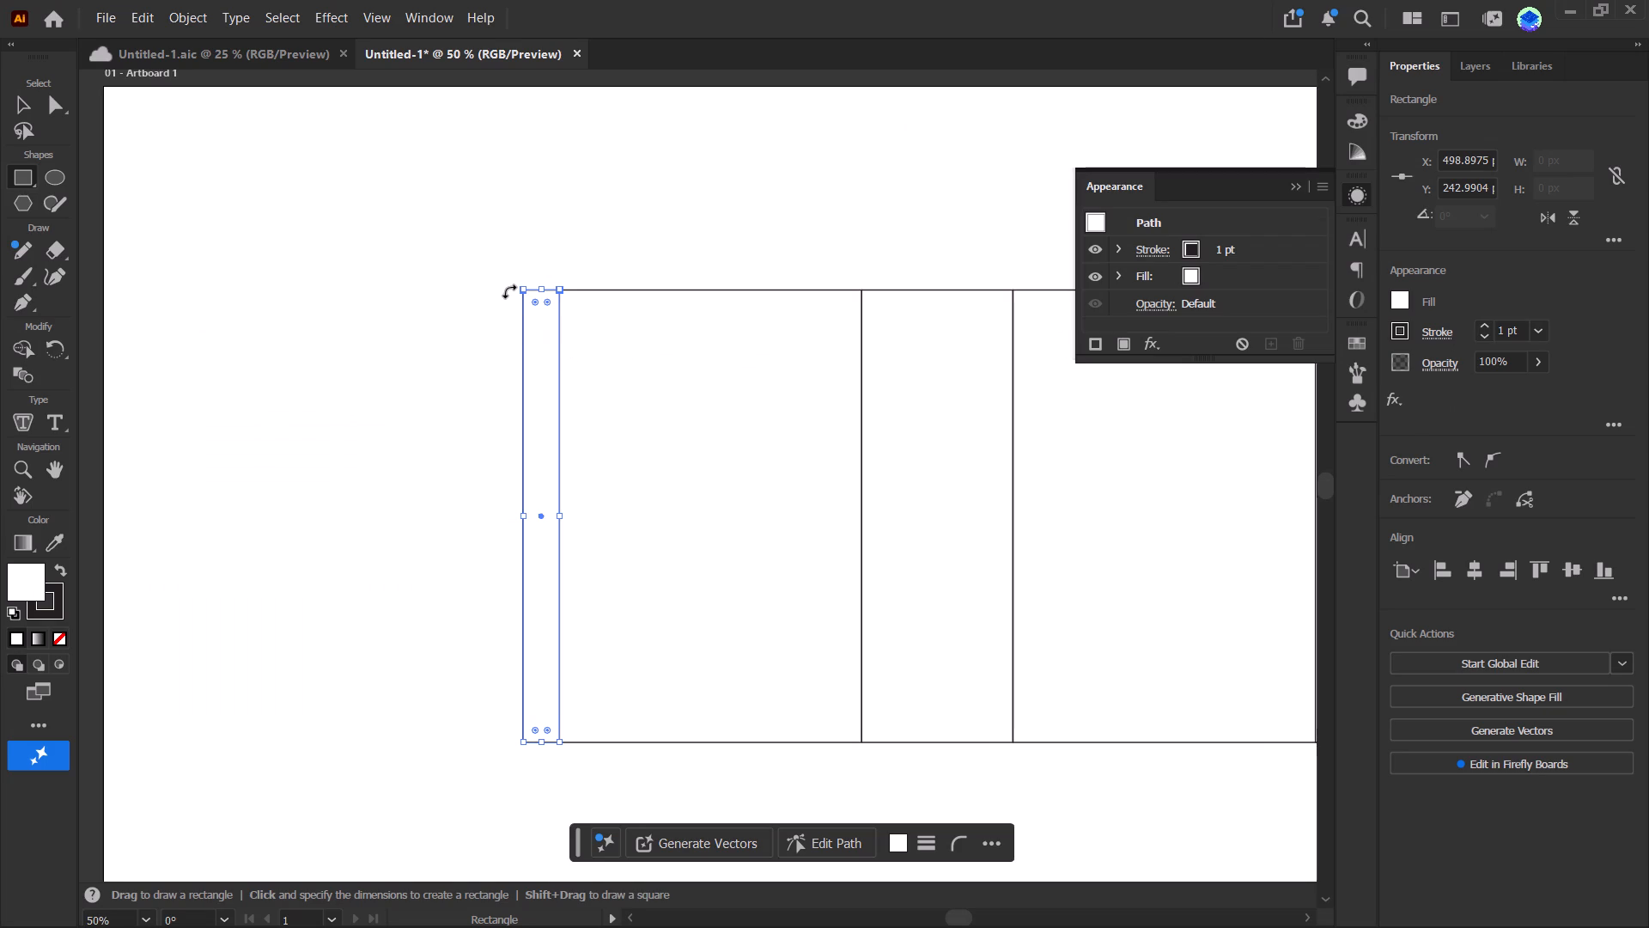
key(a)
drag(509, 271, 532, 302)
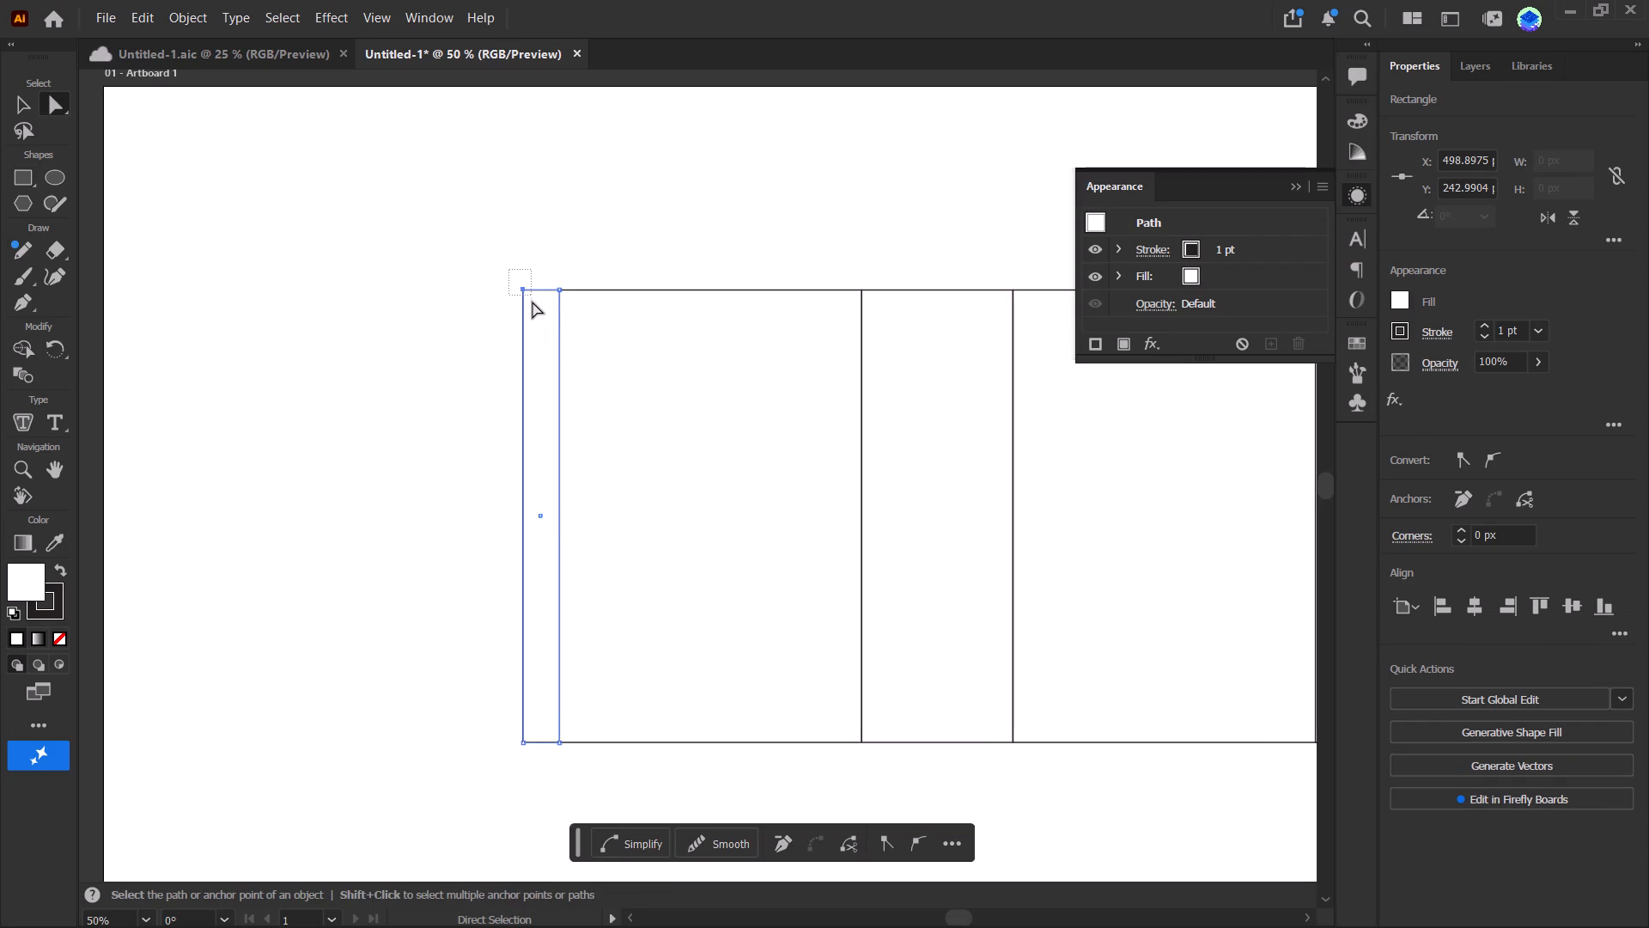
drag(532, 302, 532, 308)
key(Return)
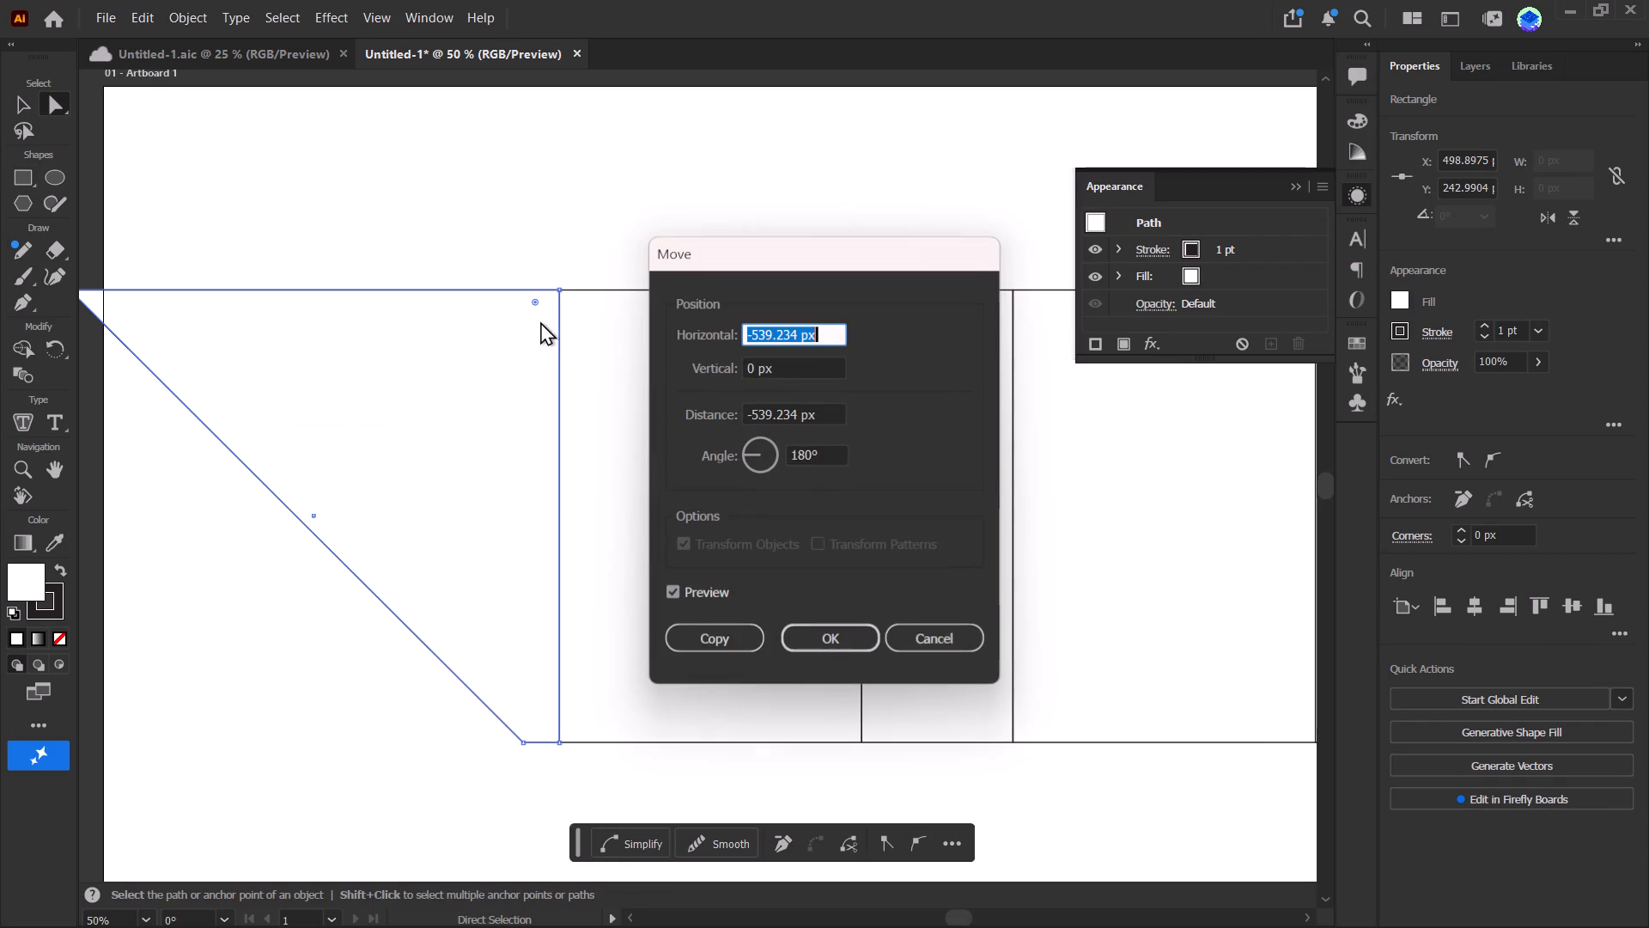
key(BackSpace)
key(0)
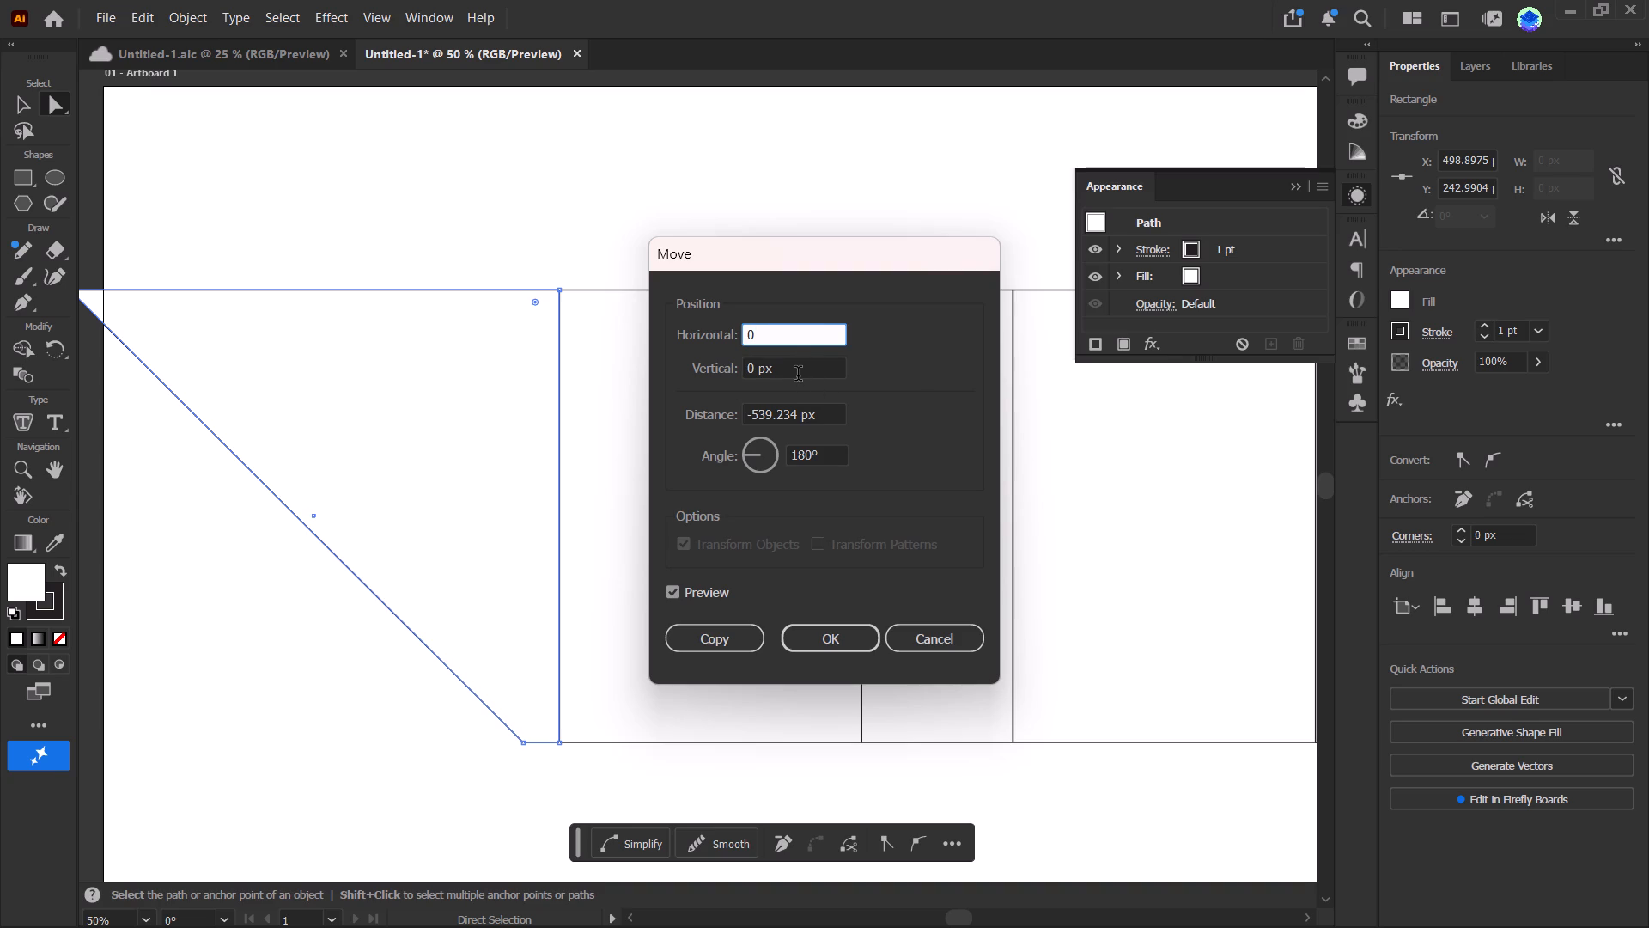
click(799, 375)
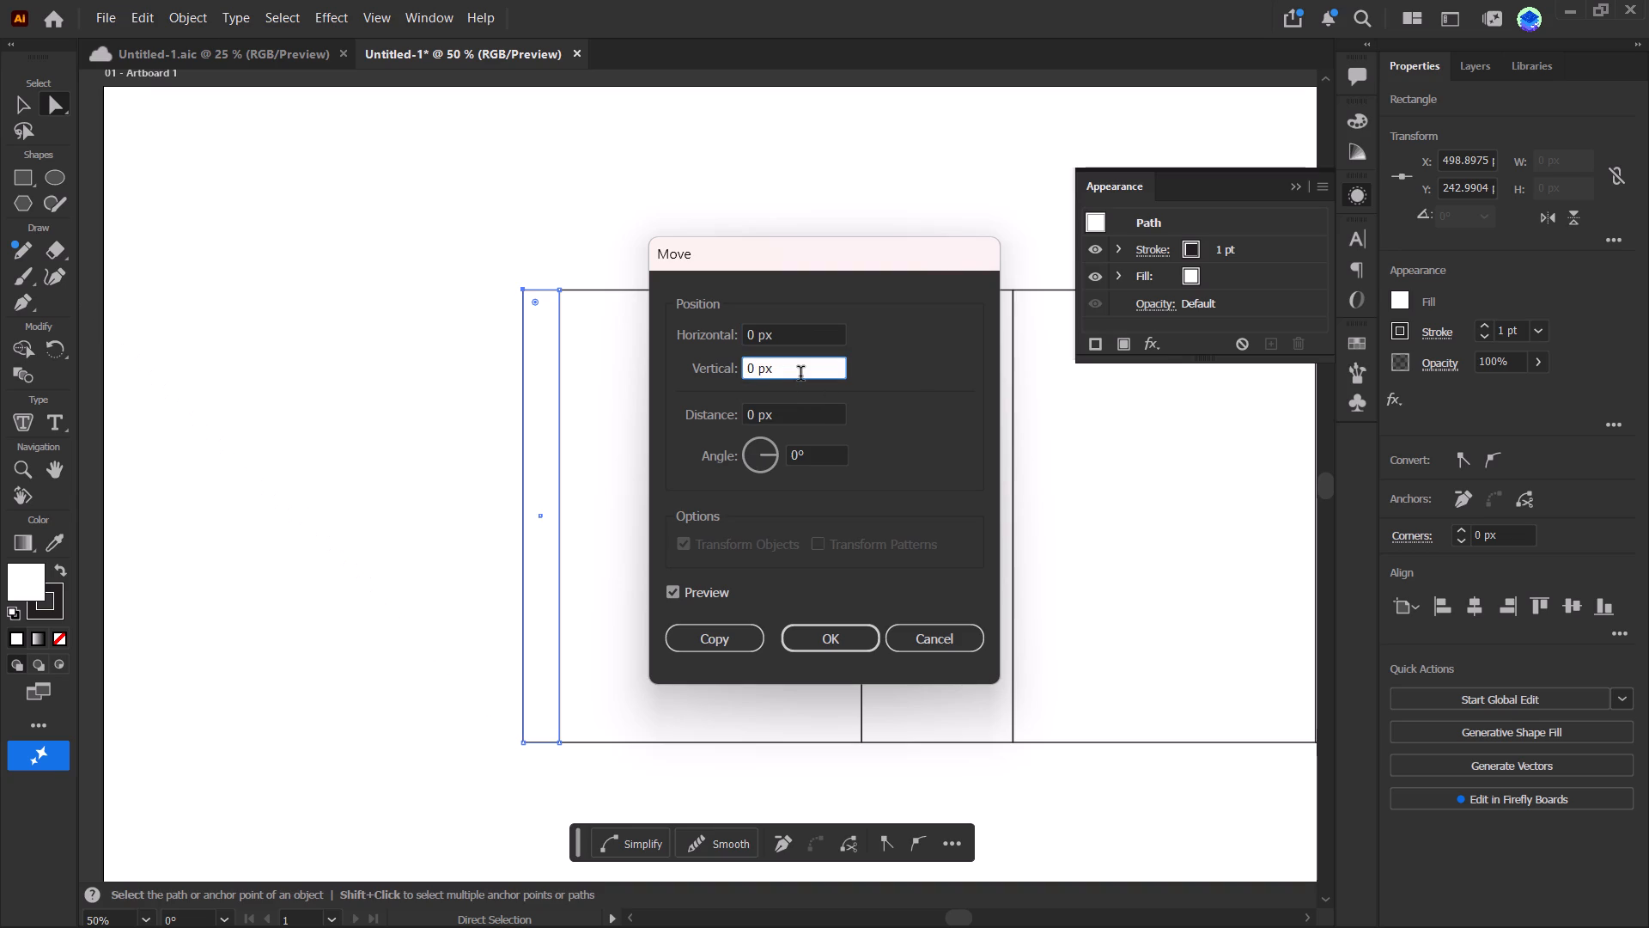
key(BackSpace)
key(BackSpace)
key(BackSpace)
key(BackSpace)
key(BackSpace)
key(minus)
text(10)
click(803, 645)
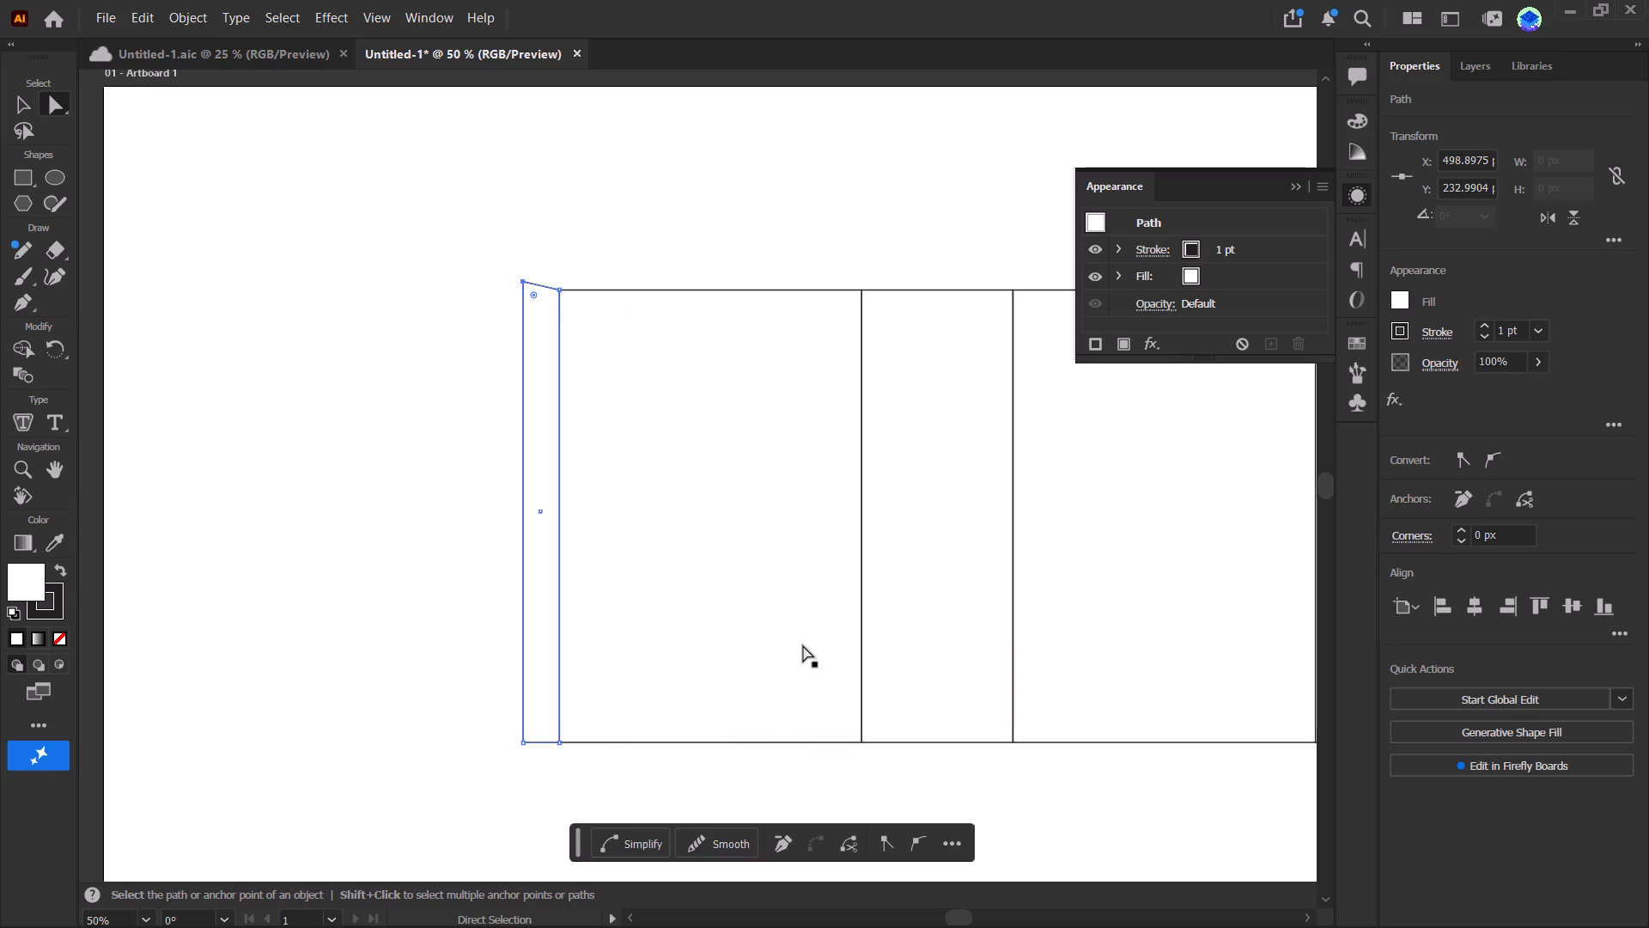
Move the glue flap's outer top anchor point again with horizontal 0 px and vertical 37 px.
key(Return)
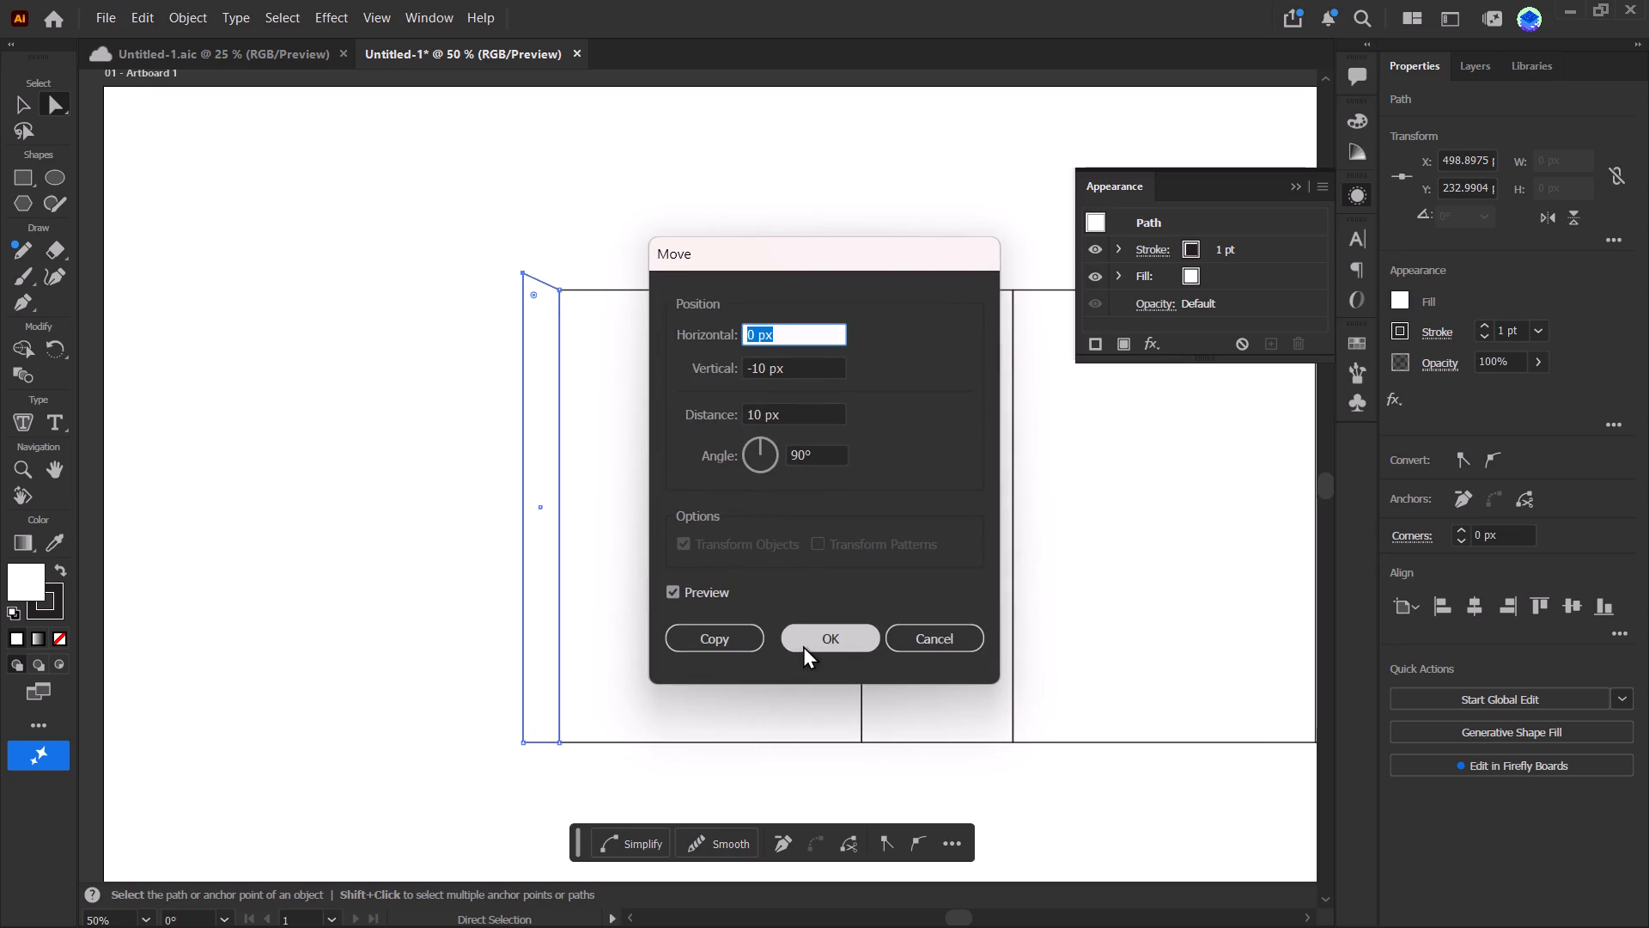
click(796, 369)
scroll(799, 376, up, 6)
scroll(799, 376, up, 20)
scroll(799, 376, up, 13)
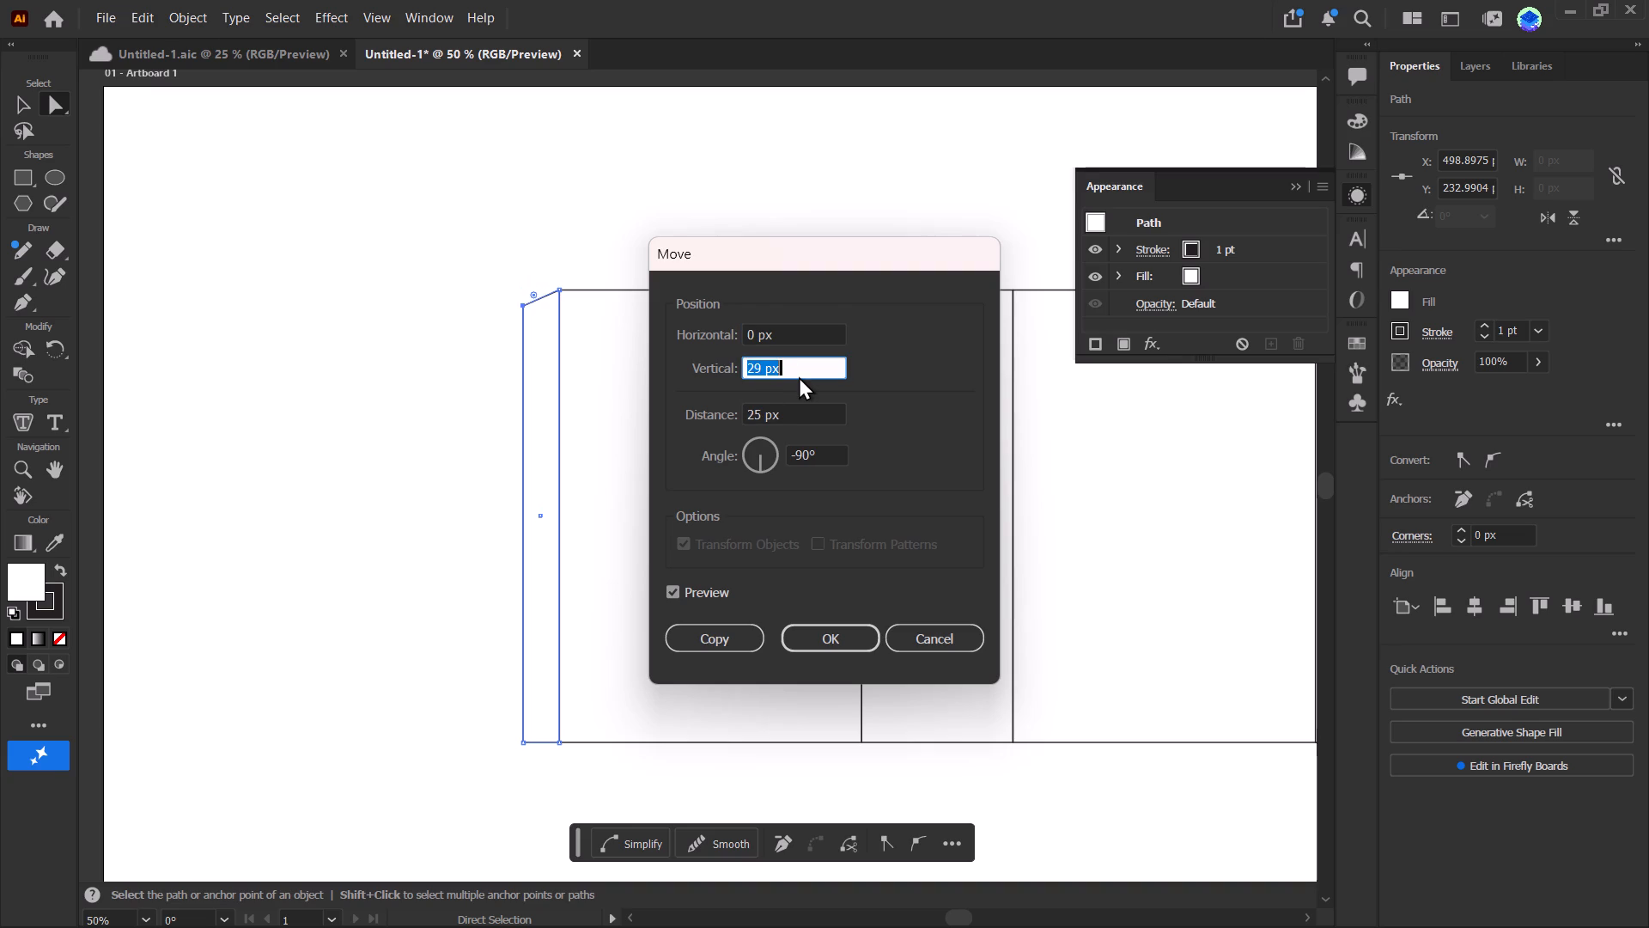
scroll(799, 376, up, 7)
scroll(799, 376, down, 1)
scroll(799, 376, up, 4)
scroll(799, 376, down, 2)
click(834, 638)
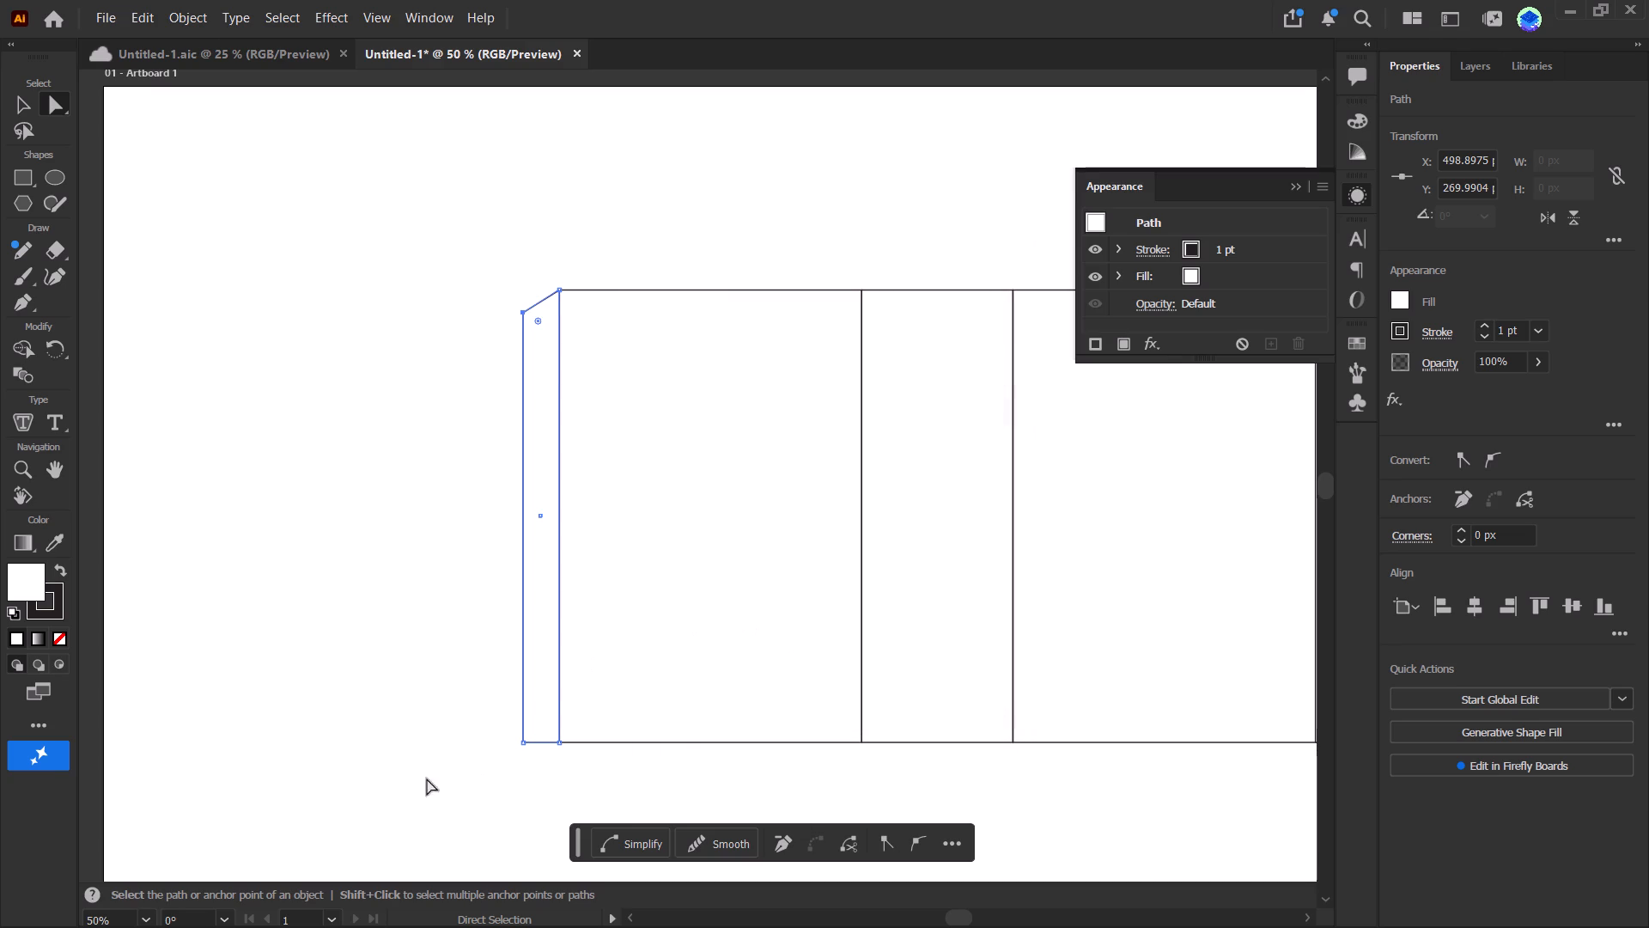
Move the glue flap's outer bottom anchor point with horizontal 0 px and vertical -37 px.
drag(478, 730, 549, 766)
key(shift+Return)
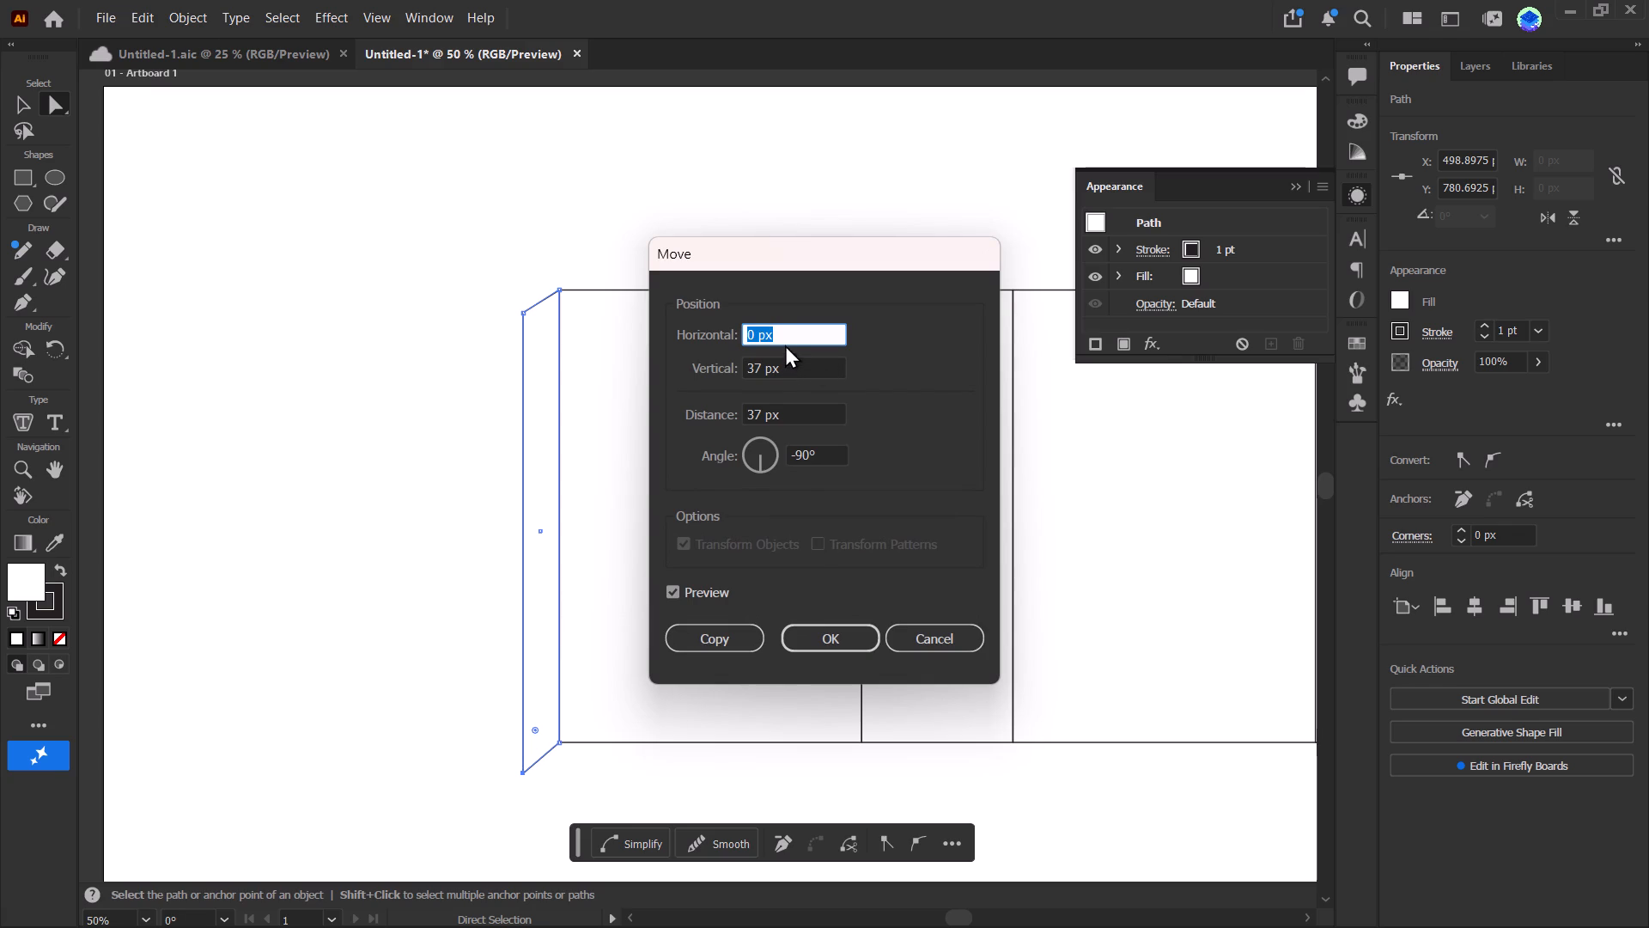
scroll(793, 375, up, 4)
click(793, 375)
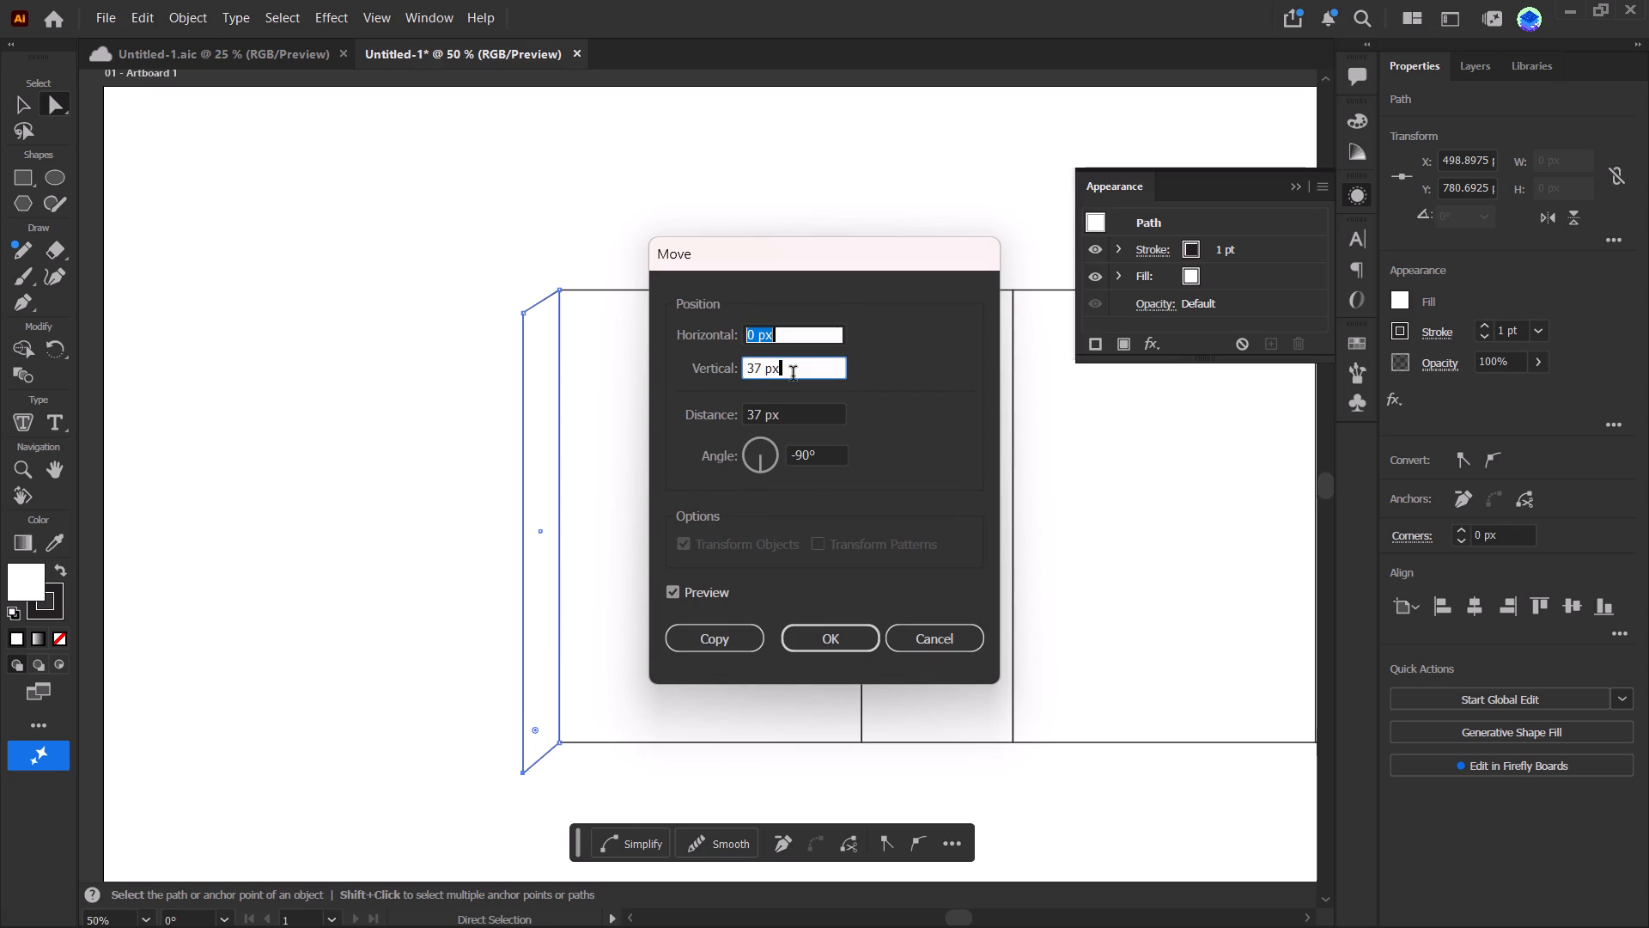
scroll(793, 375, down, 20)
scroll(793, 375, down, 13)
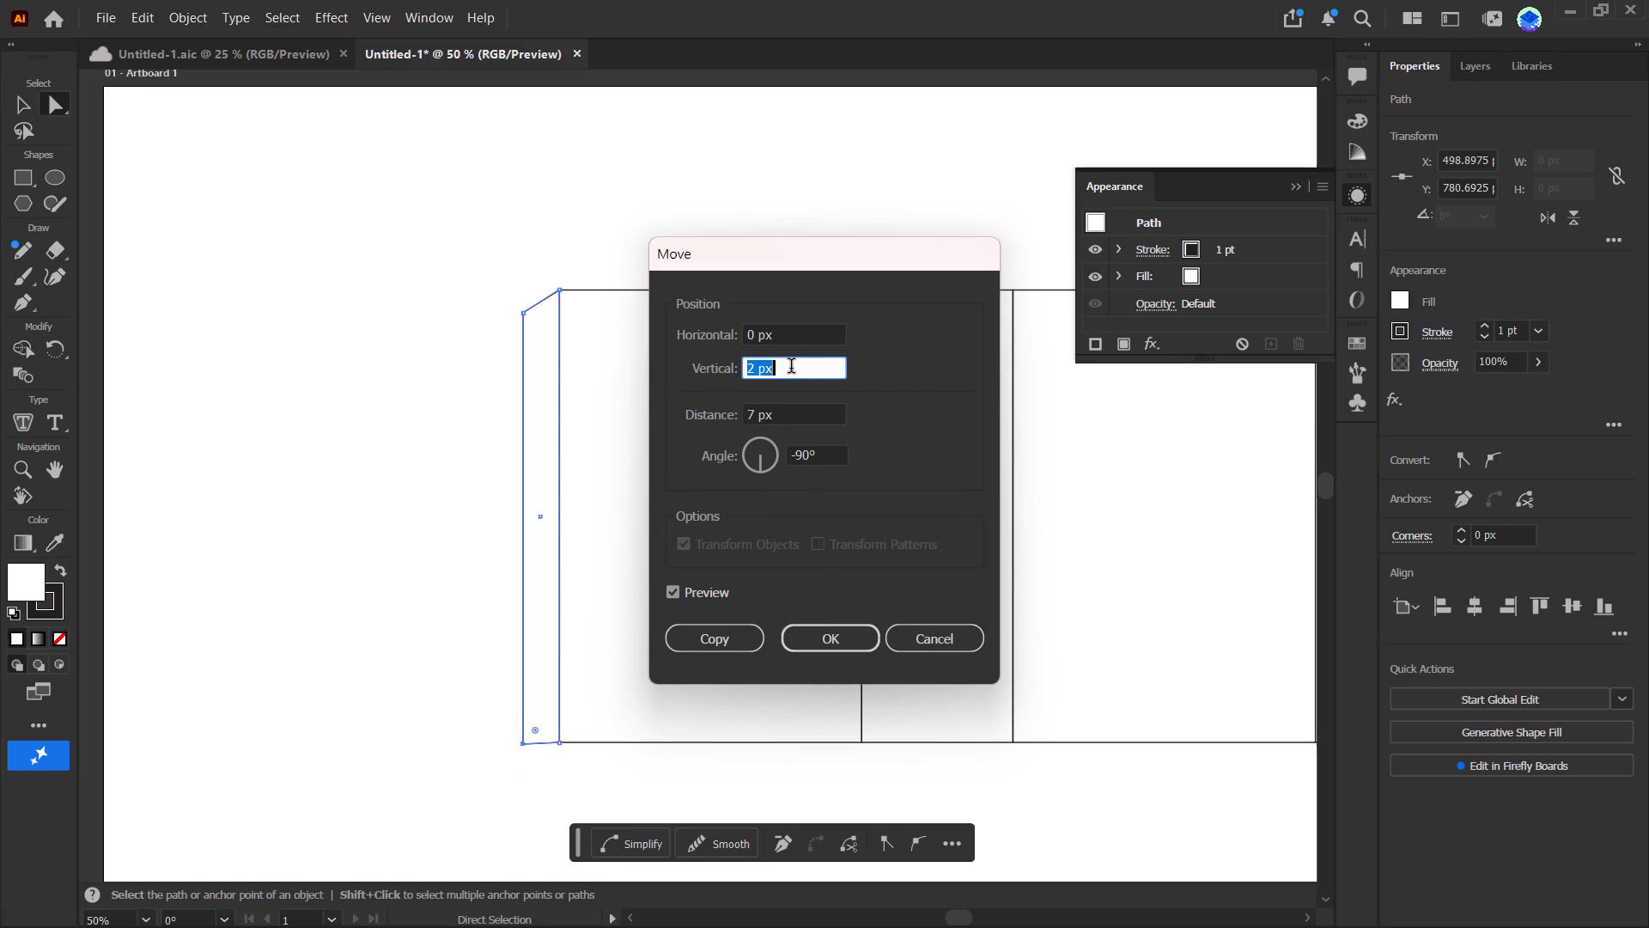
scroll(791, 368, down, 20)
scroll(791, 368, down, 20)
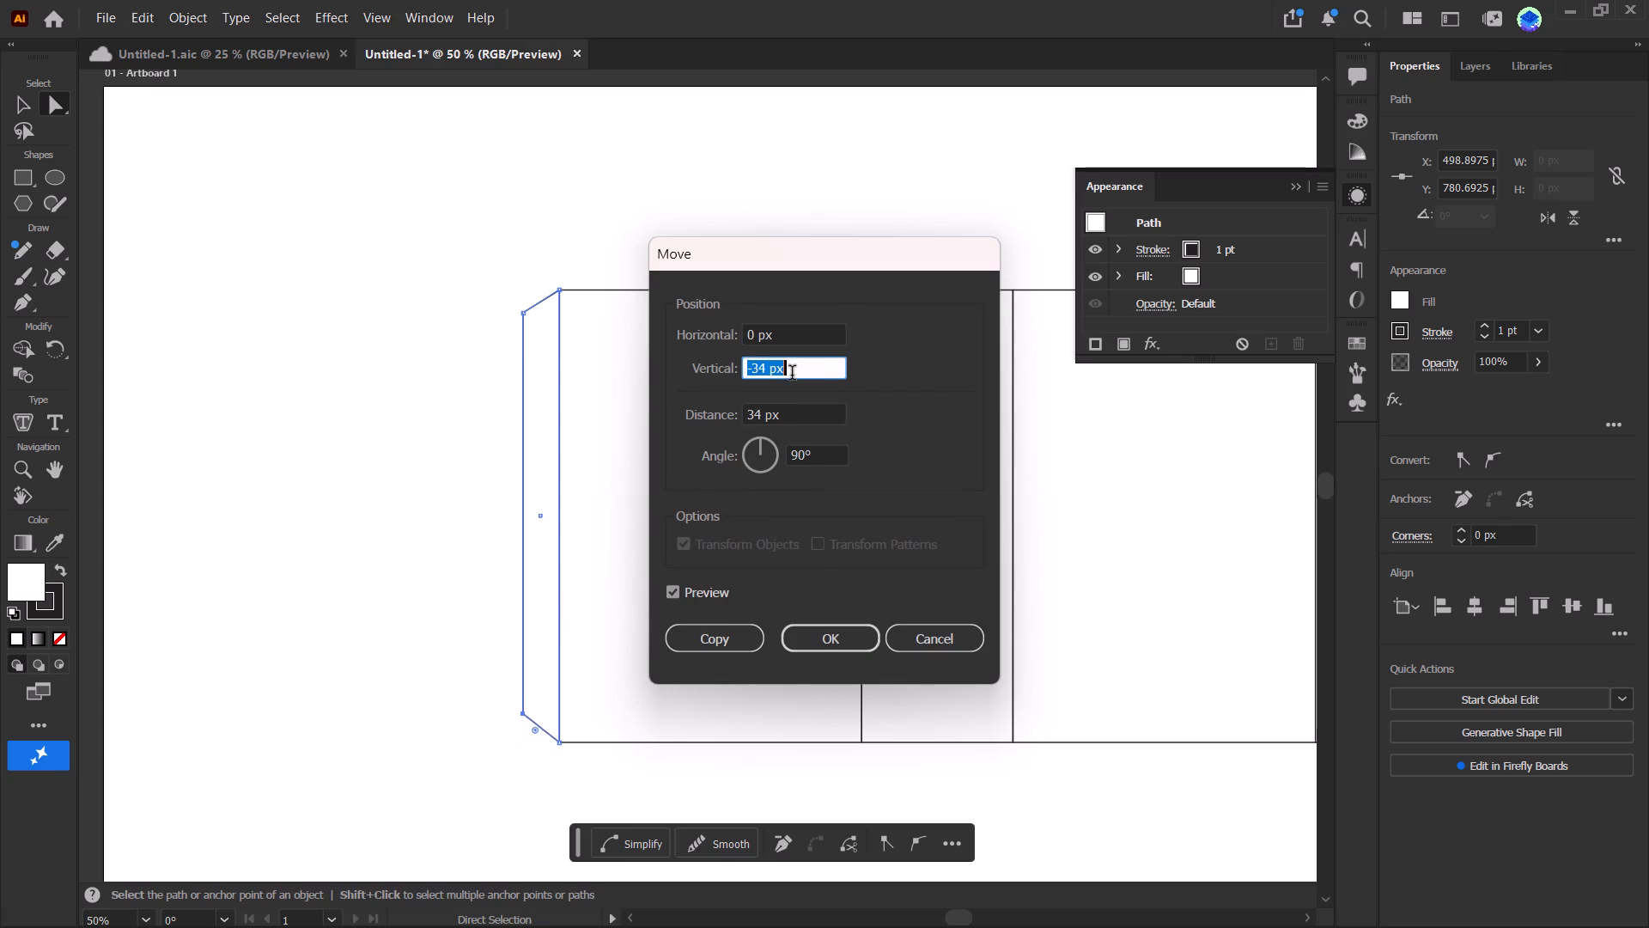
scroll(792, 375, down, 1)
click(825, 632)
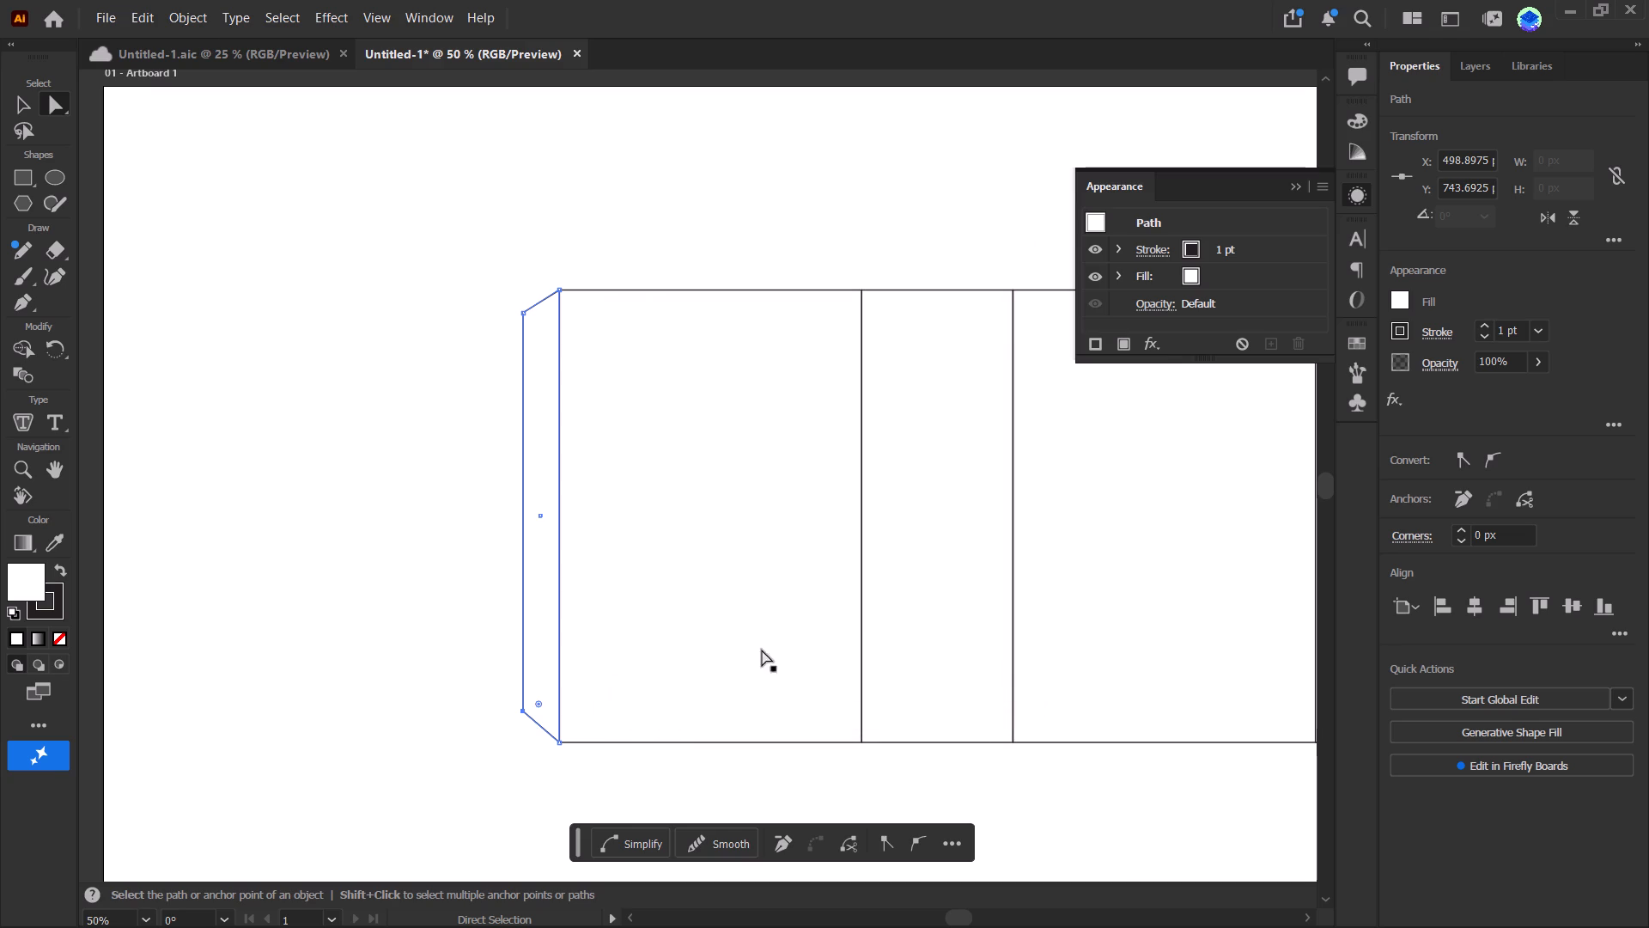
Deselect the flap, switch to the video tutorial and watch the part on building the top lid and its rounded tuck flap.
click(465, 624)
key(alt+Tab)
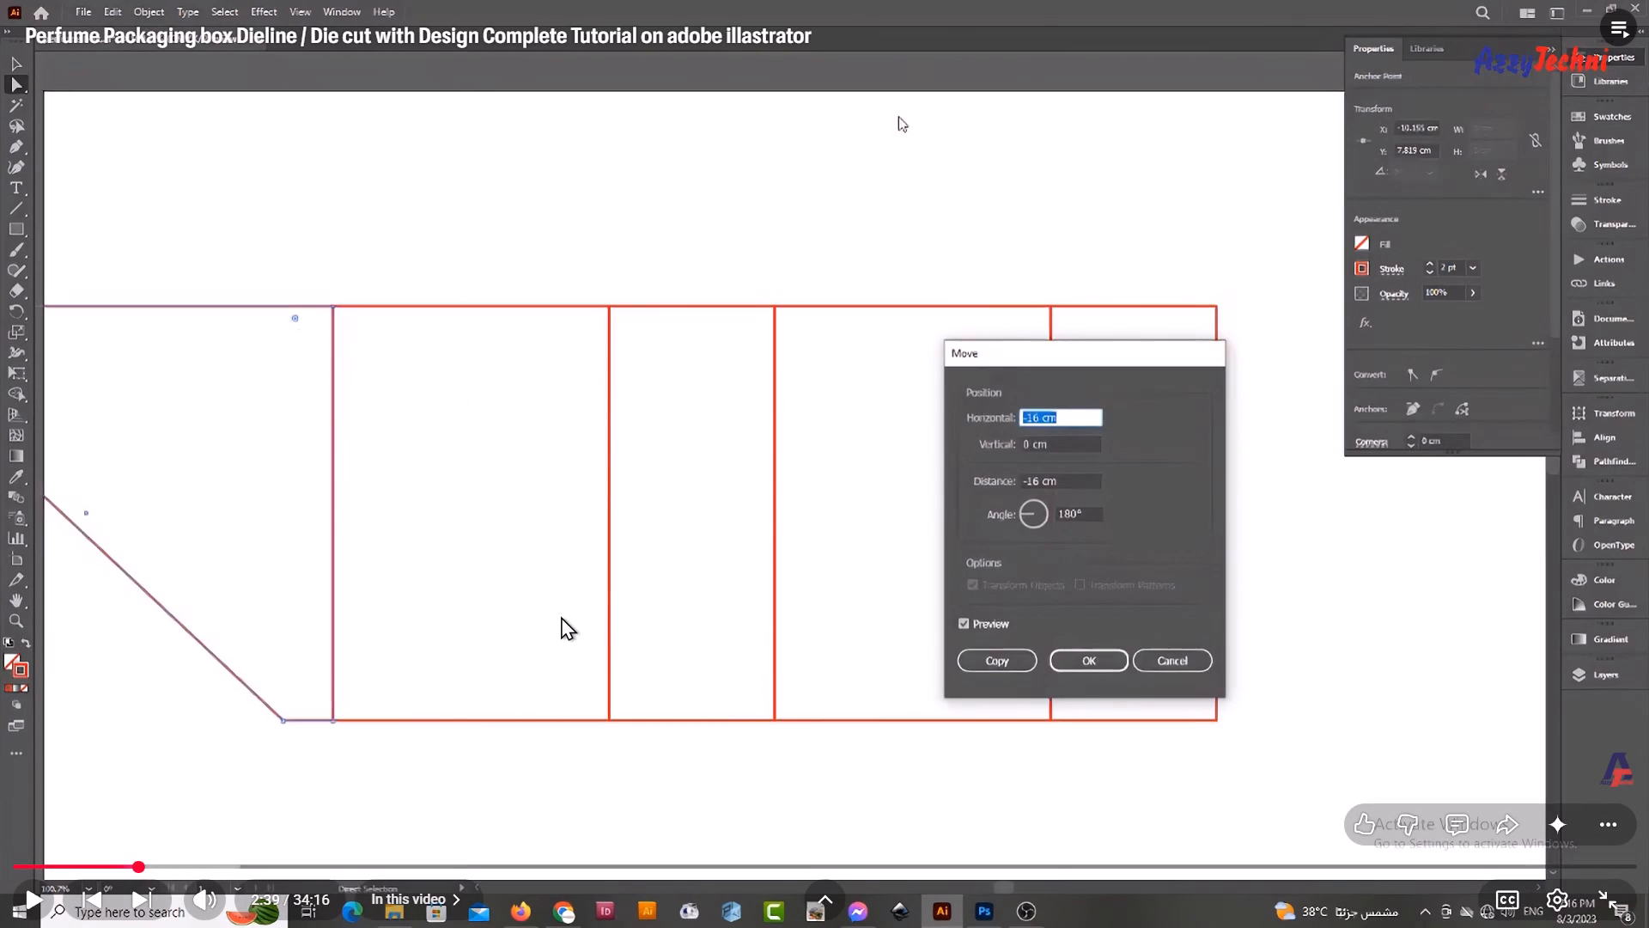
click(561, 616)
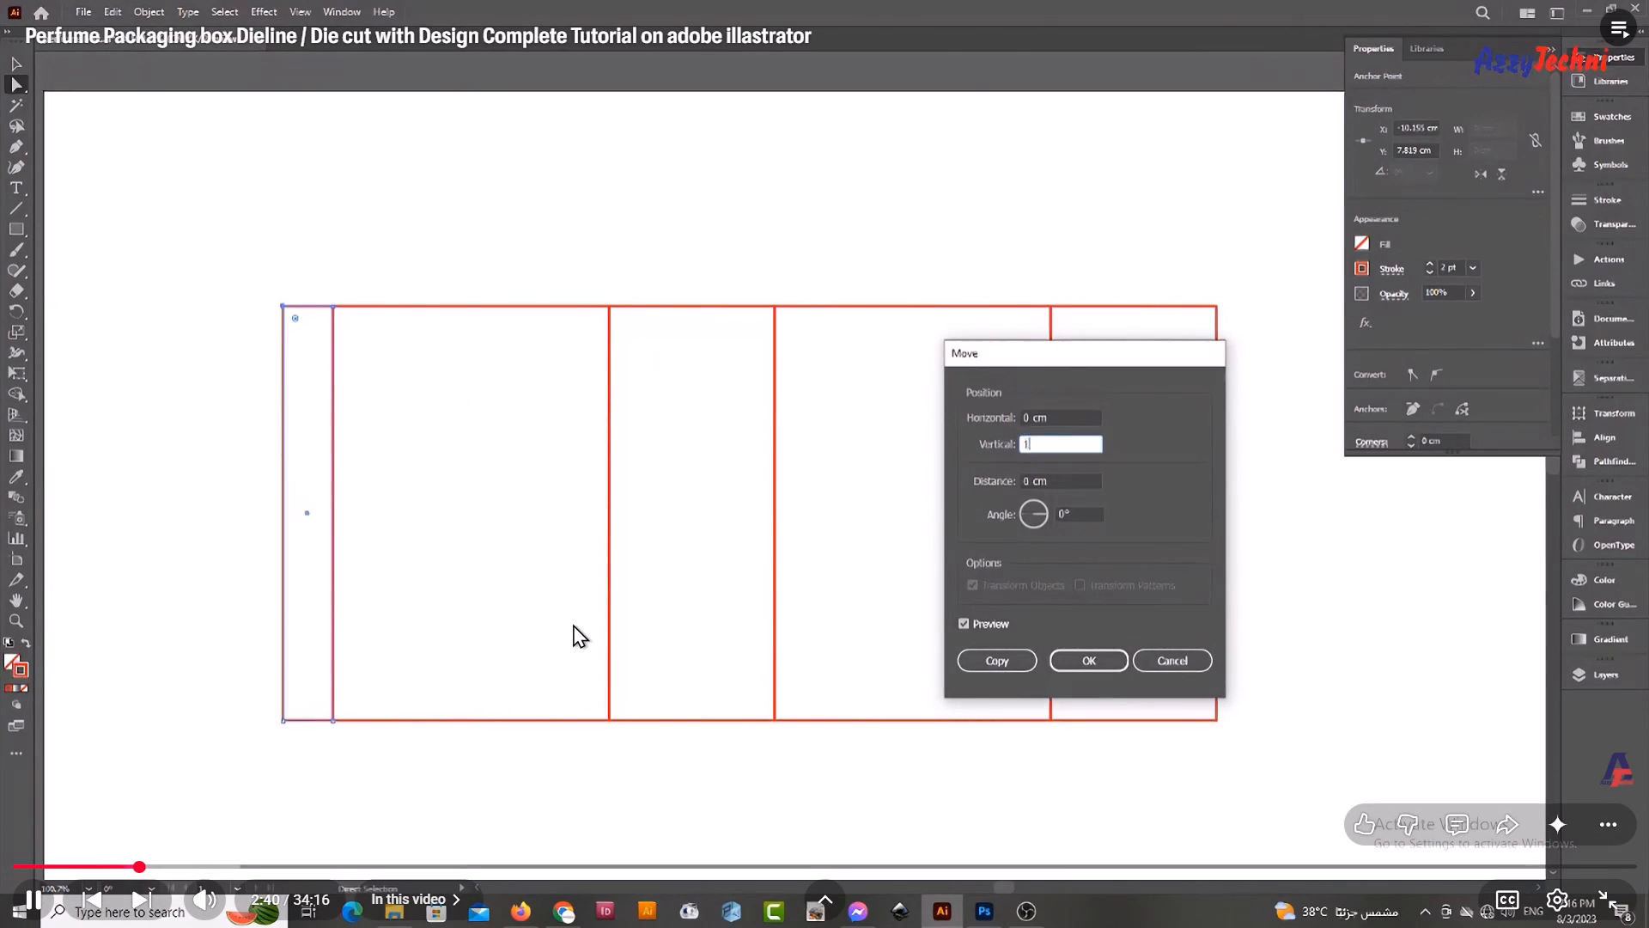
click(573, 624)
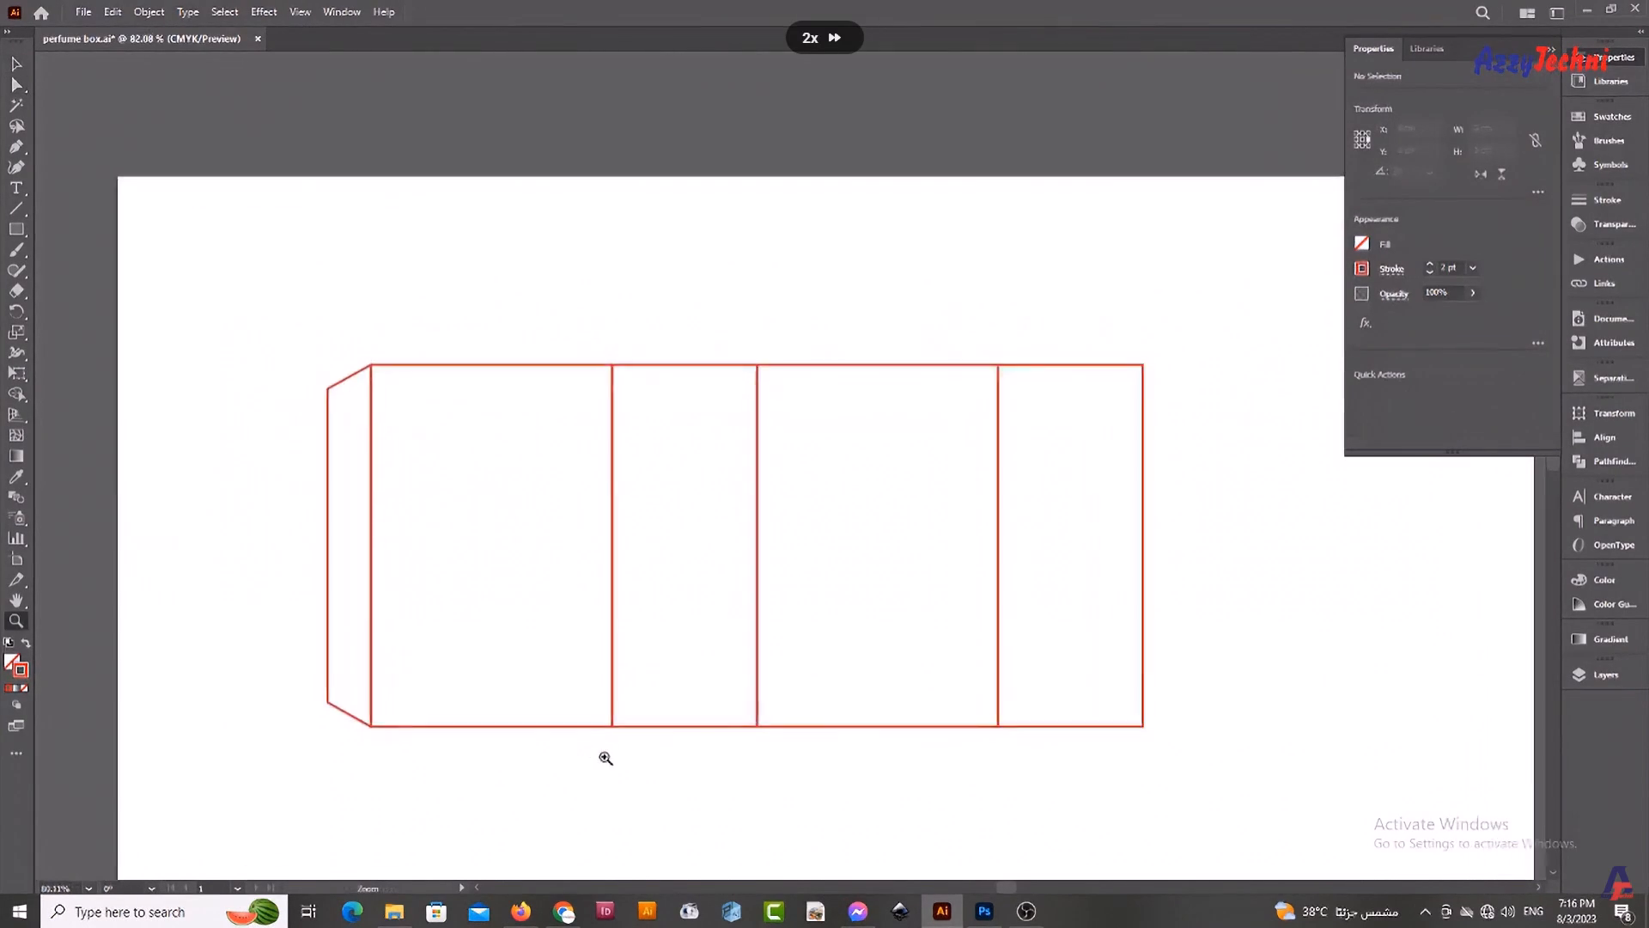
click(573, 624)
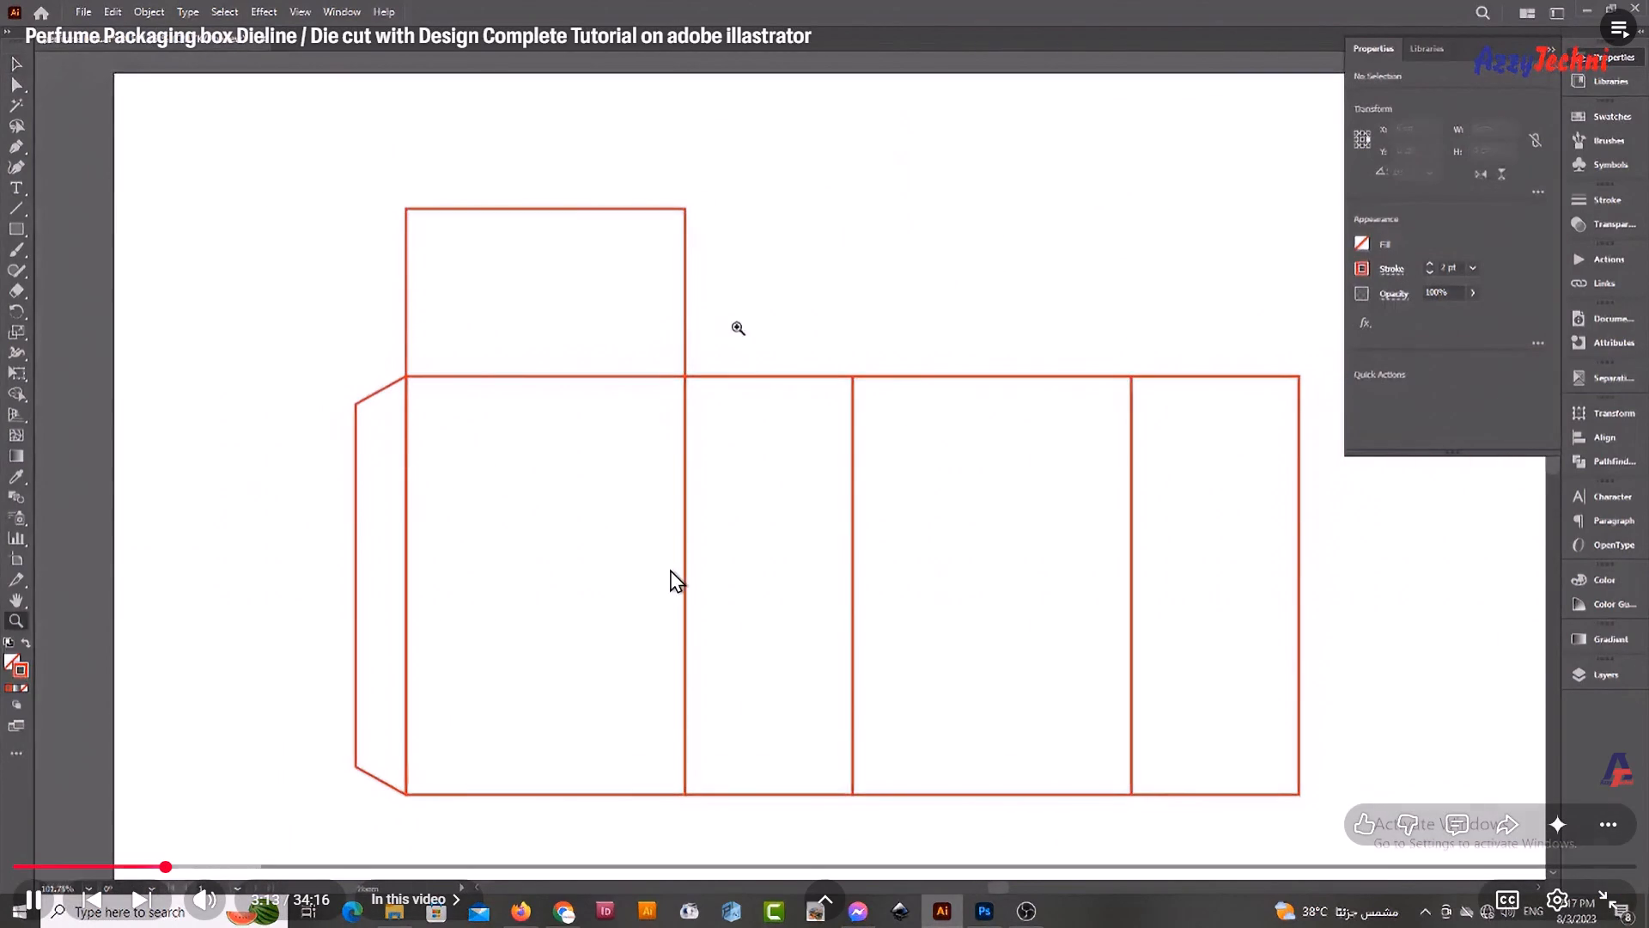
click(762, 559)
click(762, 559)
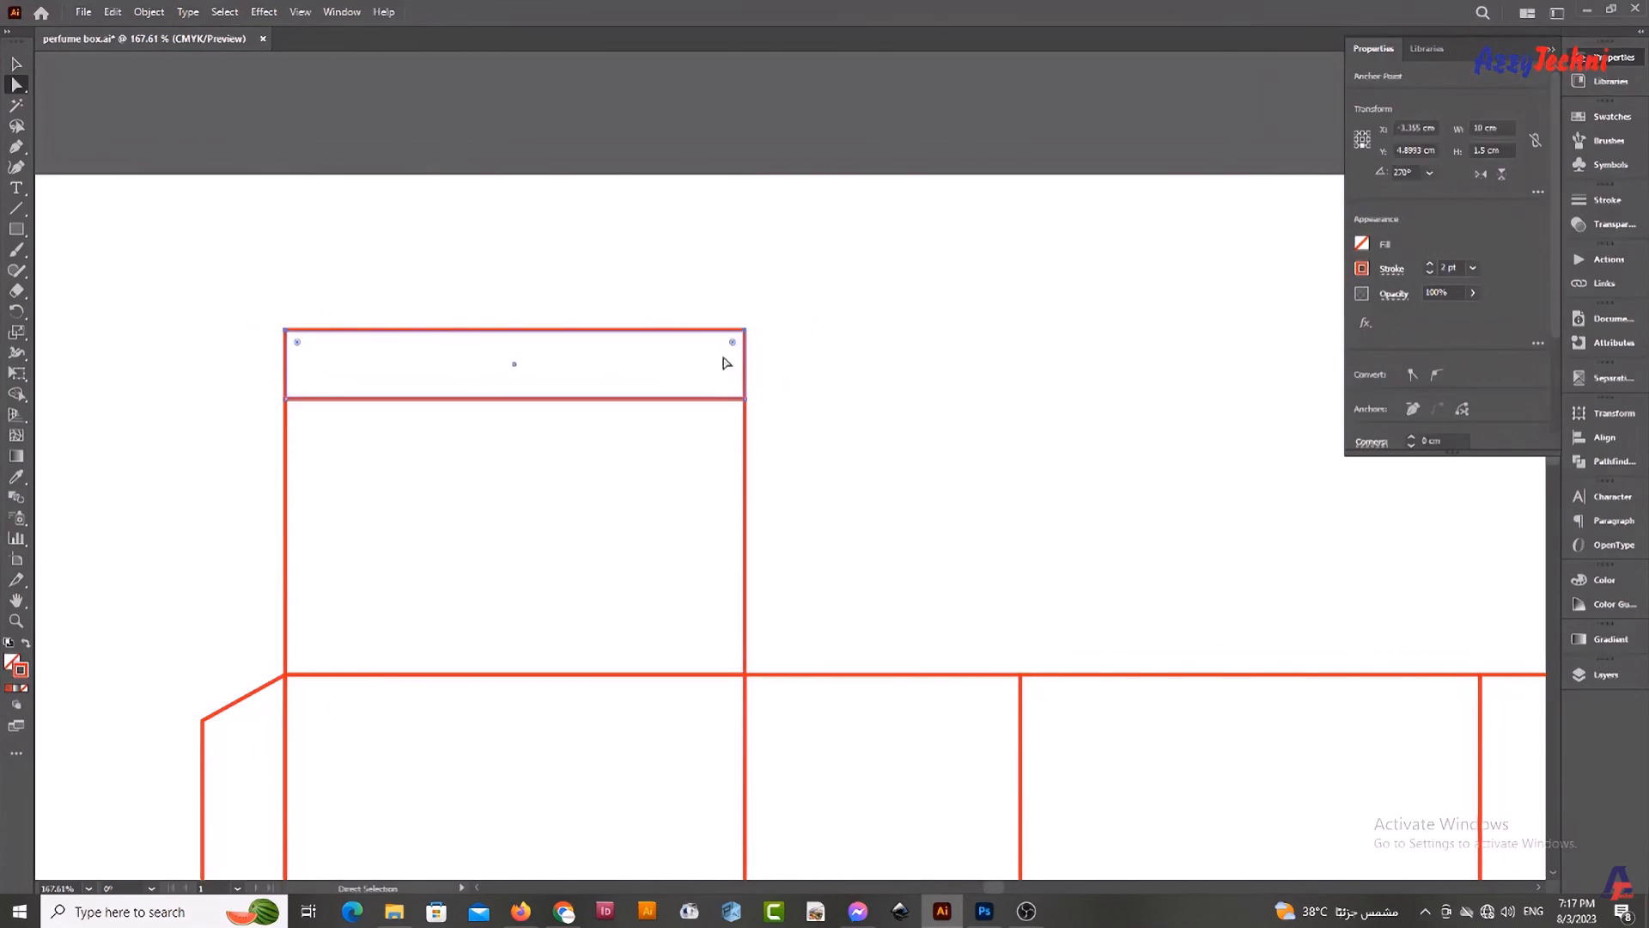
key(space)
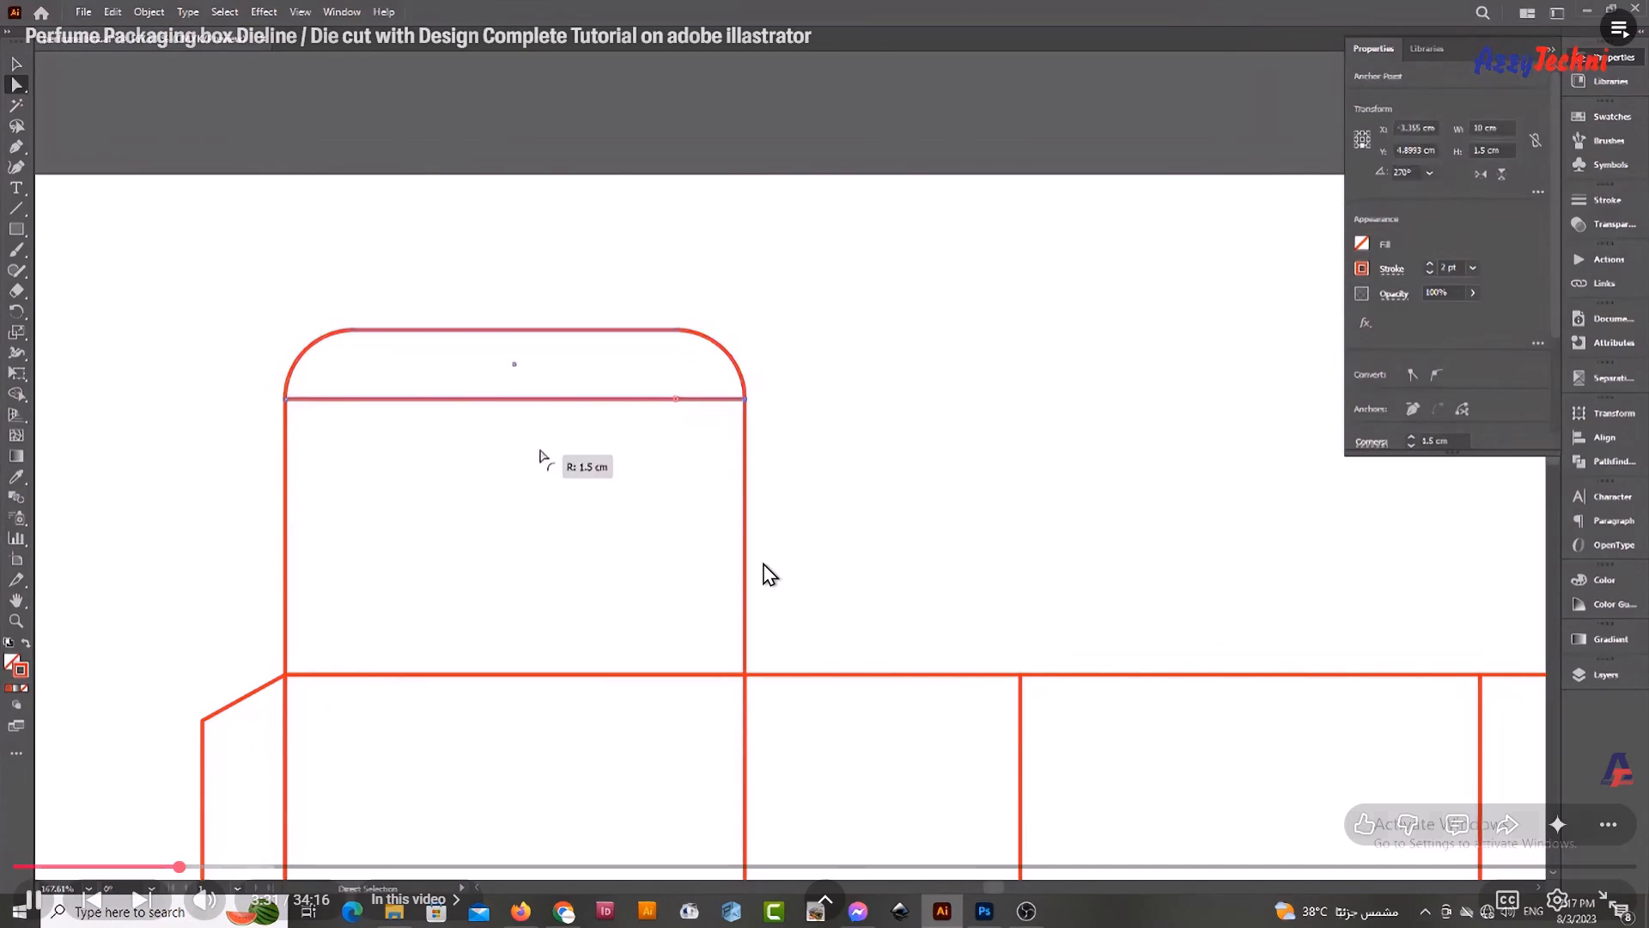
key(Tab)
Switch back to Illustrator and duplicate the narrow second panel, placing the copy over the top edge of the first wide panel.
key(alt+Tab)
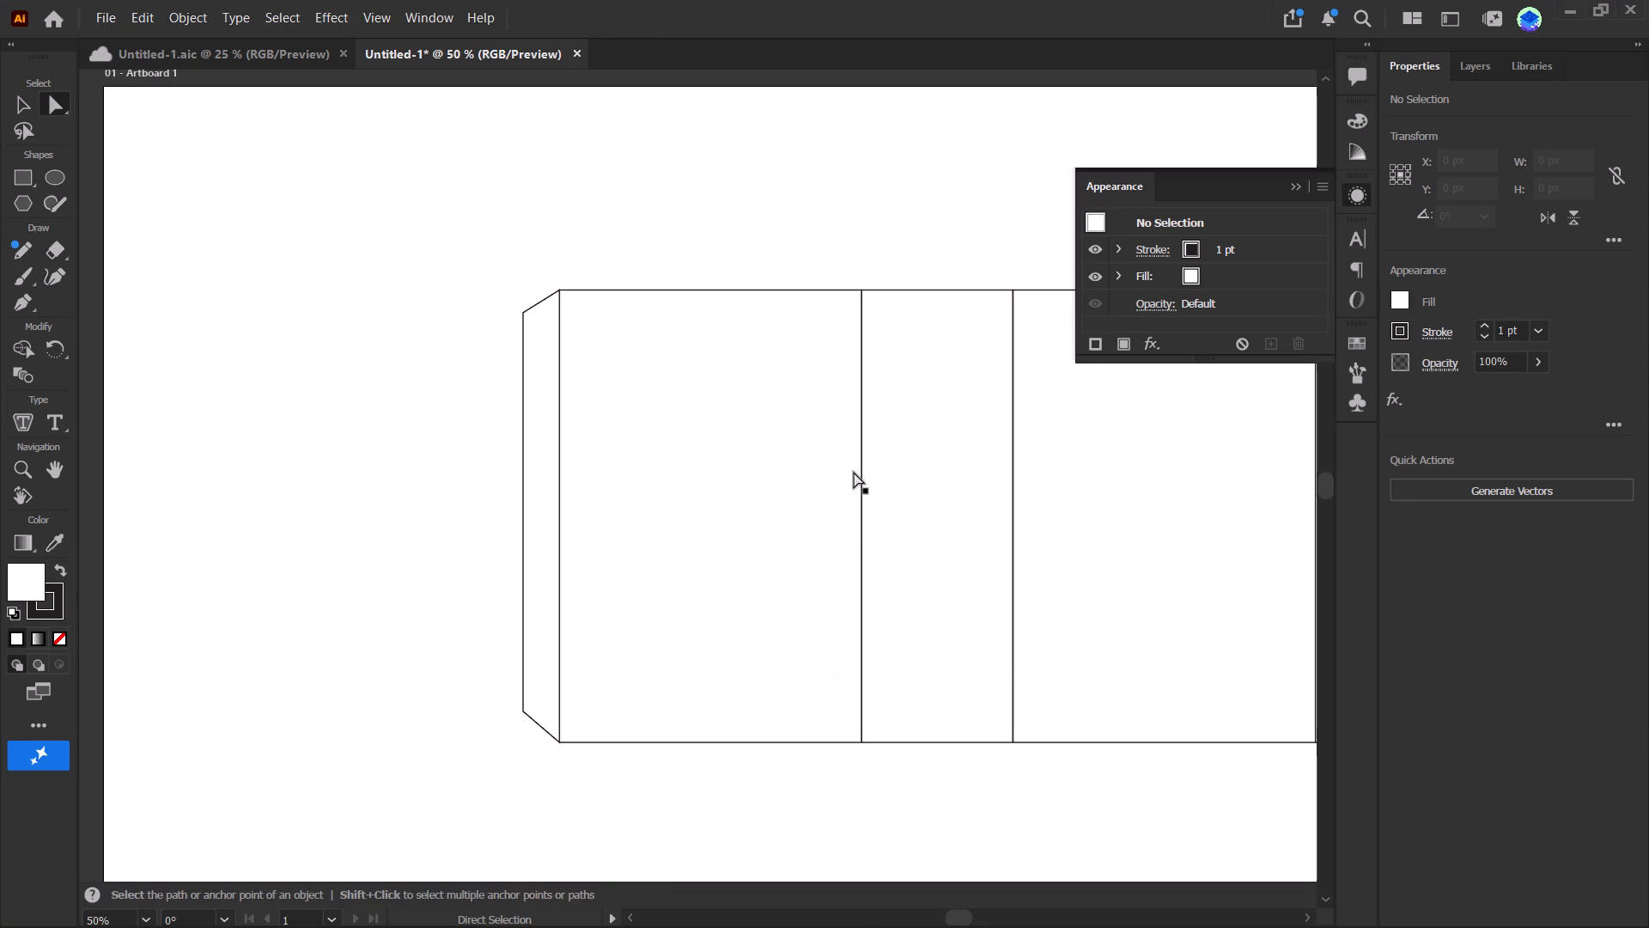
key(space)
key(space)
key(space)
key(space)
drag(854, 473, 776, 473)
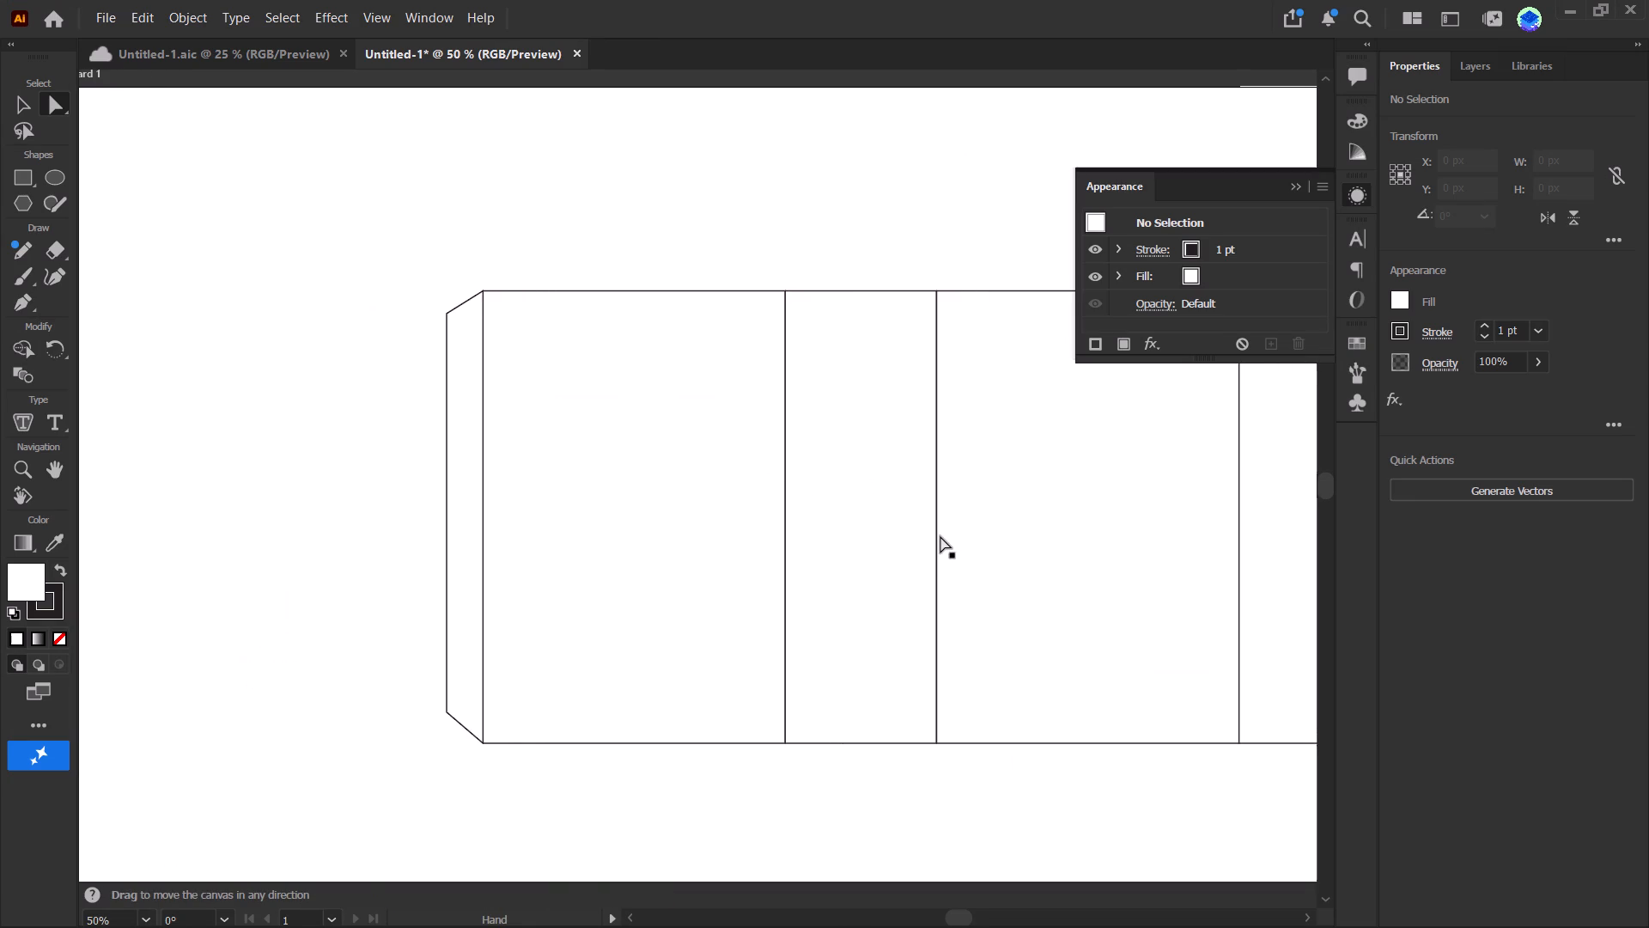
click(937, 541)
click(937, 558)
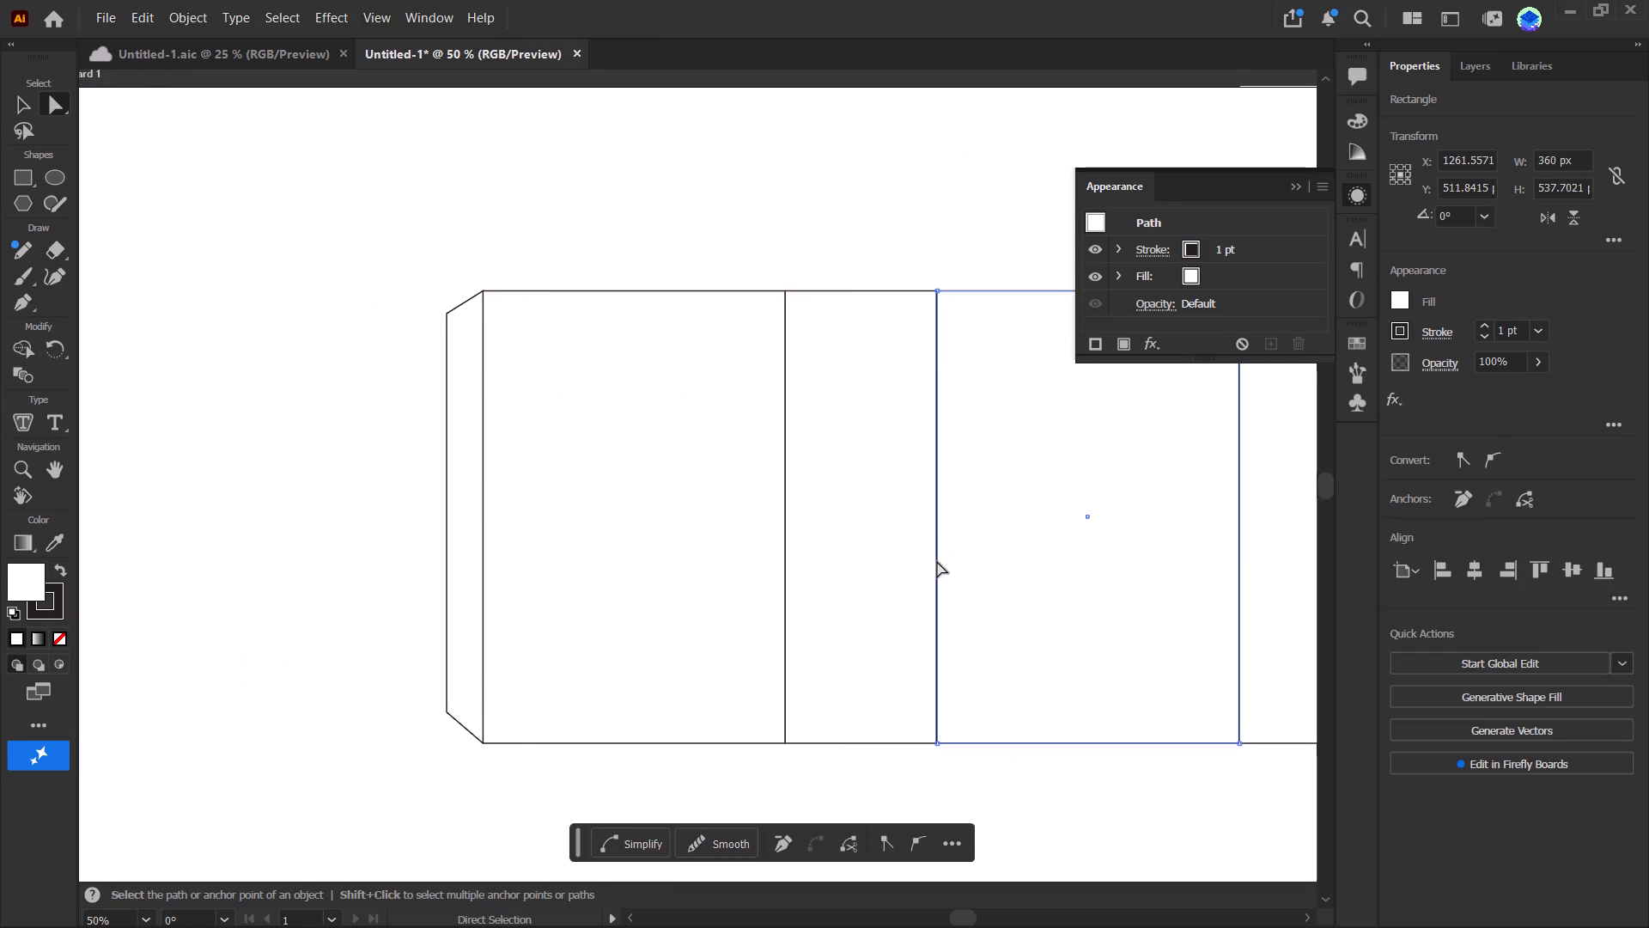
click(785, 590)
alt+drag(800, 595, 523, 223)
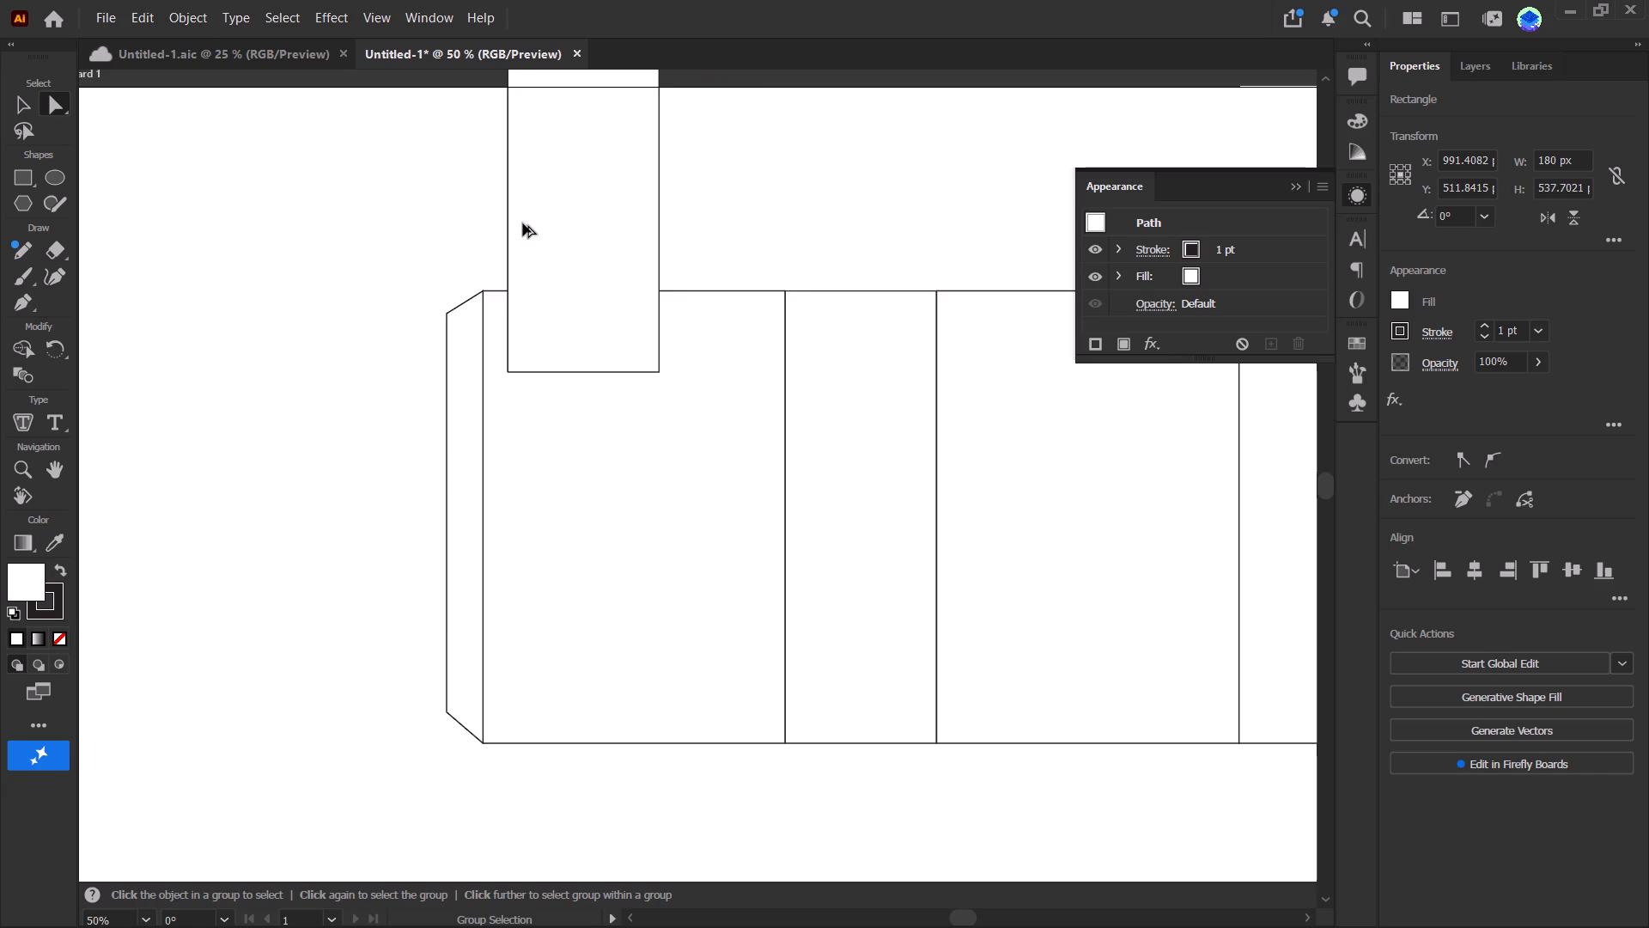
alt+drag(523, 223, 540, 272)
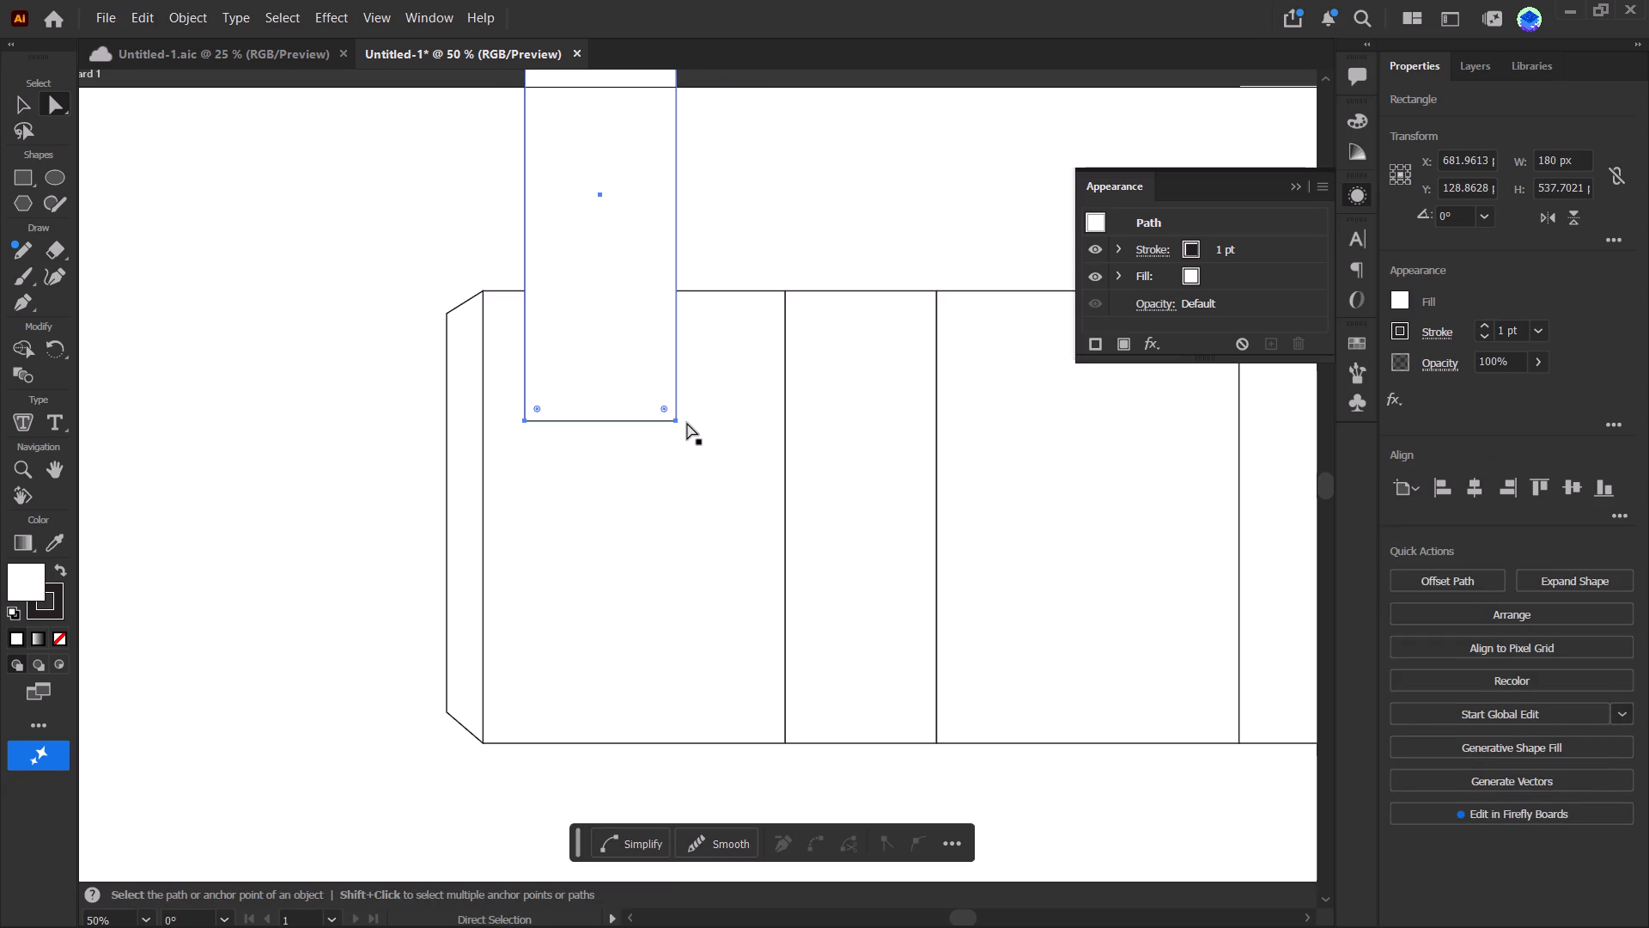
Rotate the copied panel to 270° so it lies horizontally, and align its bottom-left corner with the first wide panel's top-left corner.
key(t)
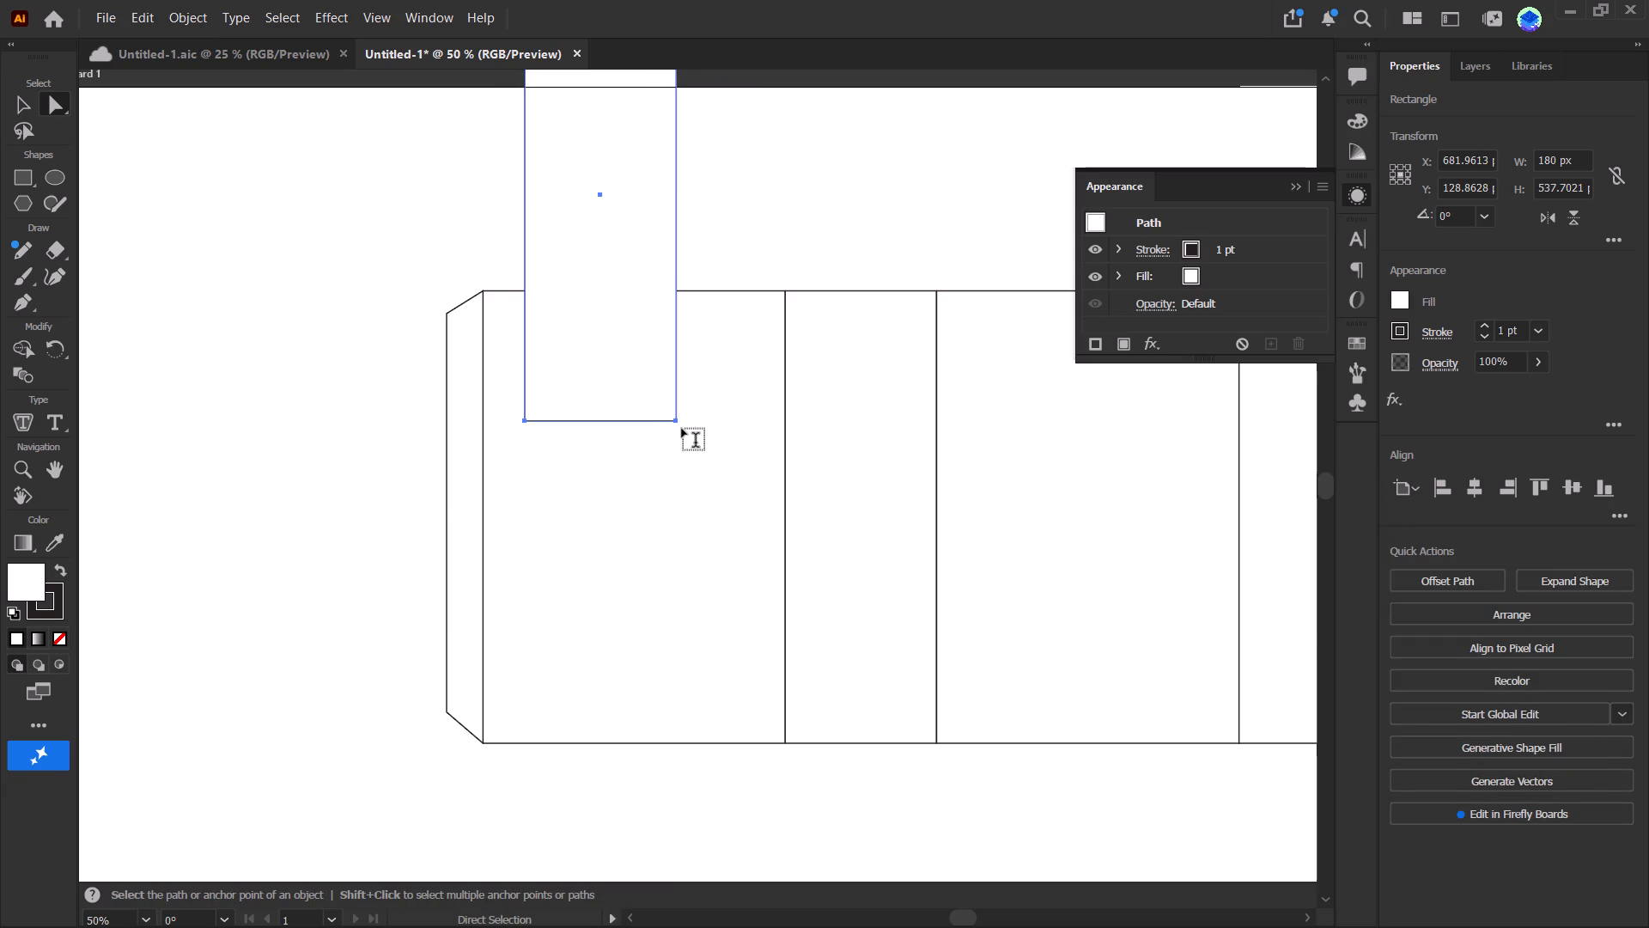
key(v)
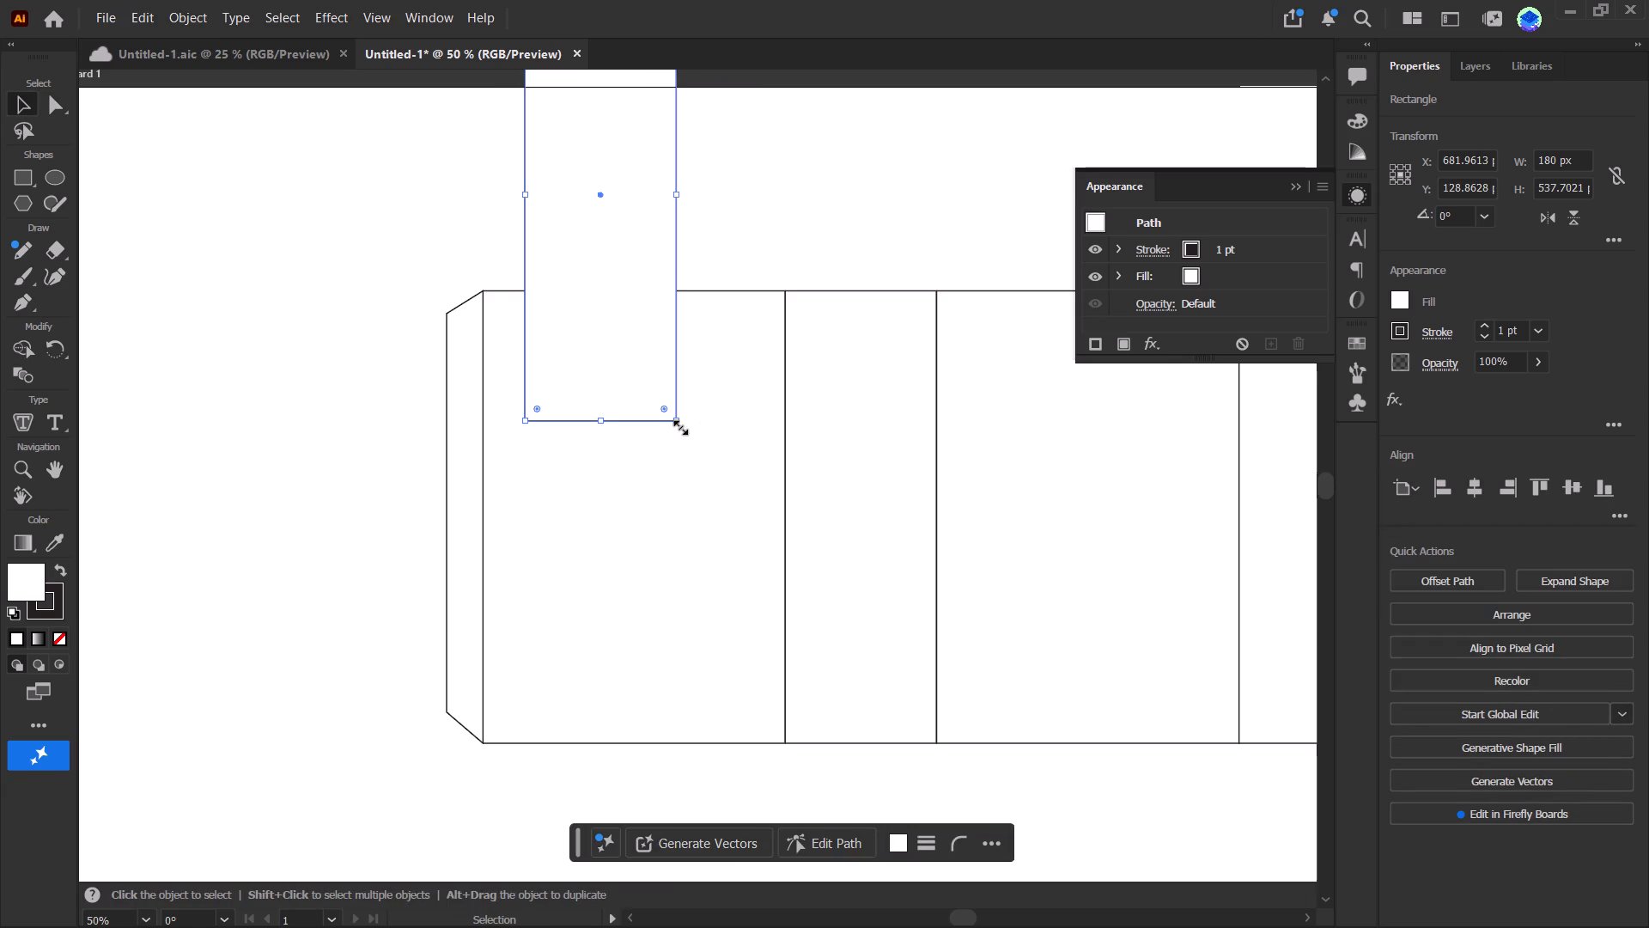
drag(679, 423, 668, 428)
key(ctrl+z)
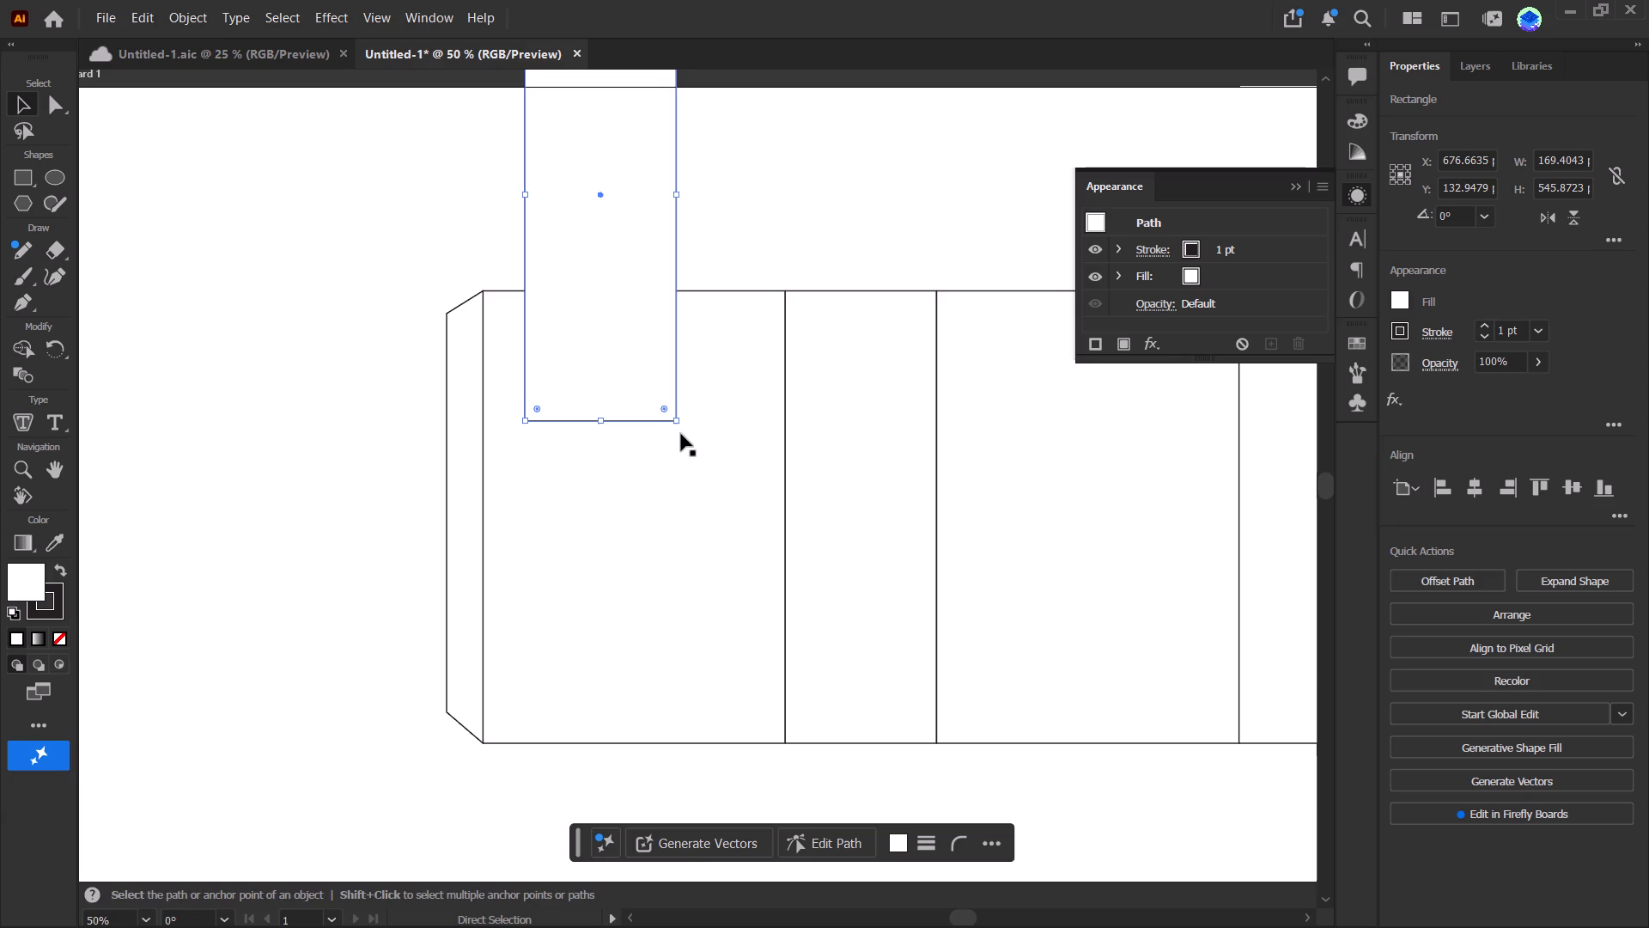
drag(685, 429, 303, 382)
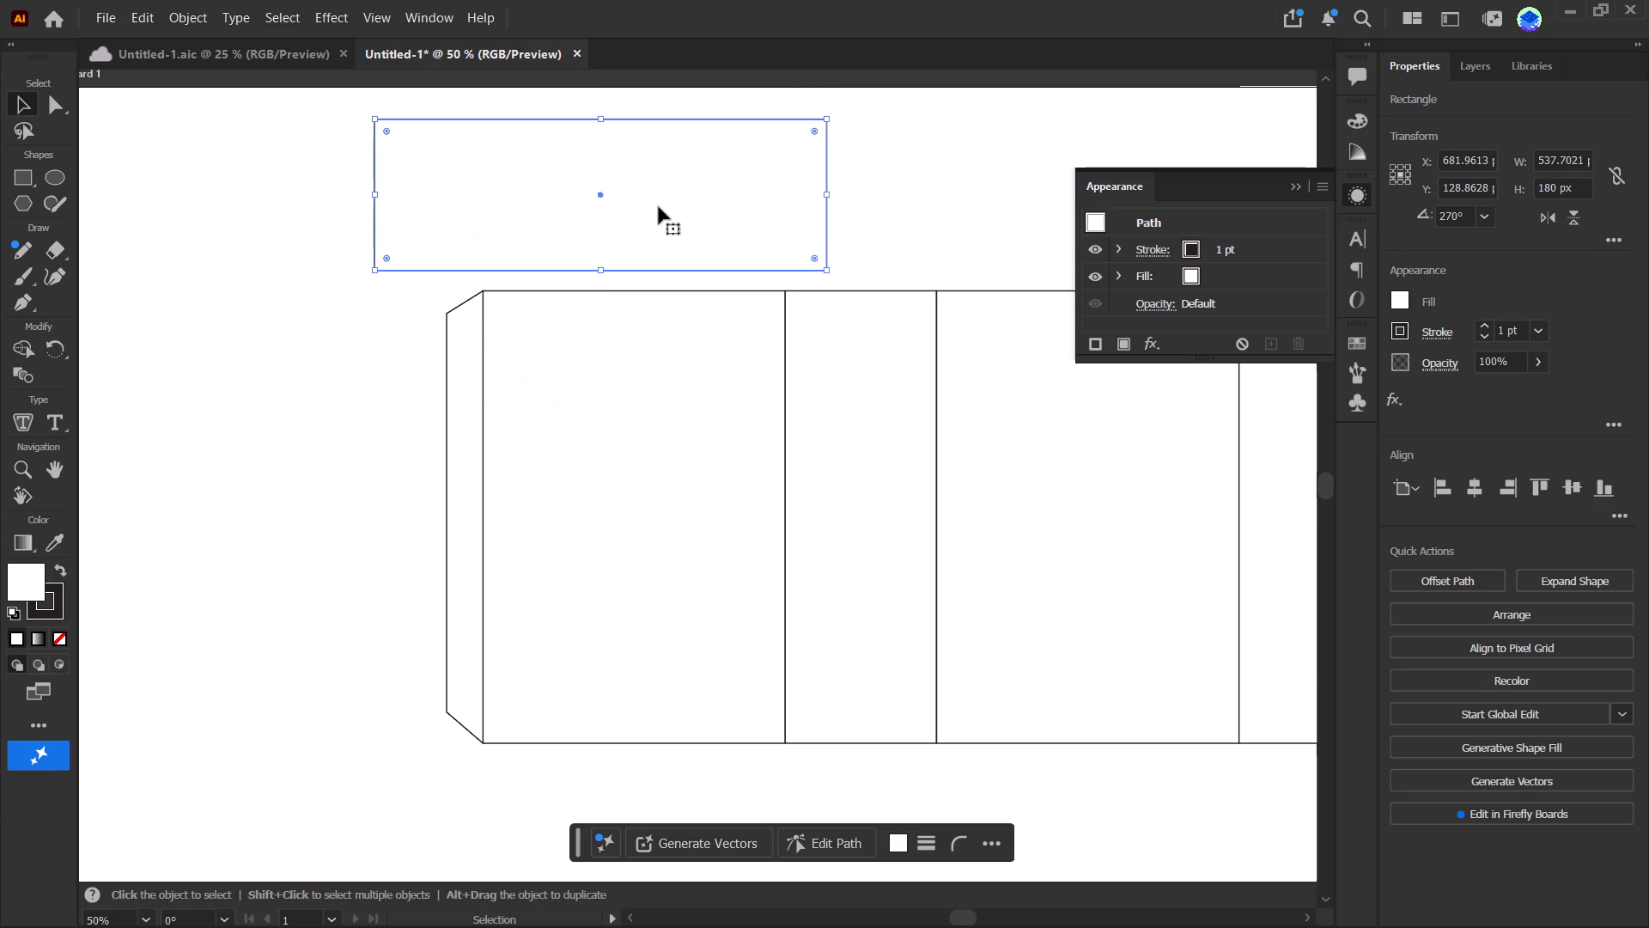
drag(659, 207, 768, 227)
Shorten the rotated rectangle from its free end to about 358 px wide, matching the first wide panel's width.
key(space)
key(space)
key(space)
key(space)
key(space)
key(space)
key(space)
key(space)
key(space)
key(space)
key(space)
key(space)
key(space)
key(space)
key(space)
drag(772, 246, 554, 412)
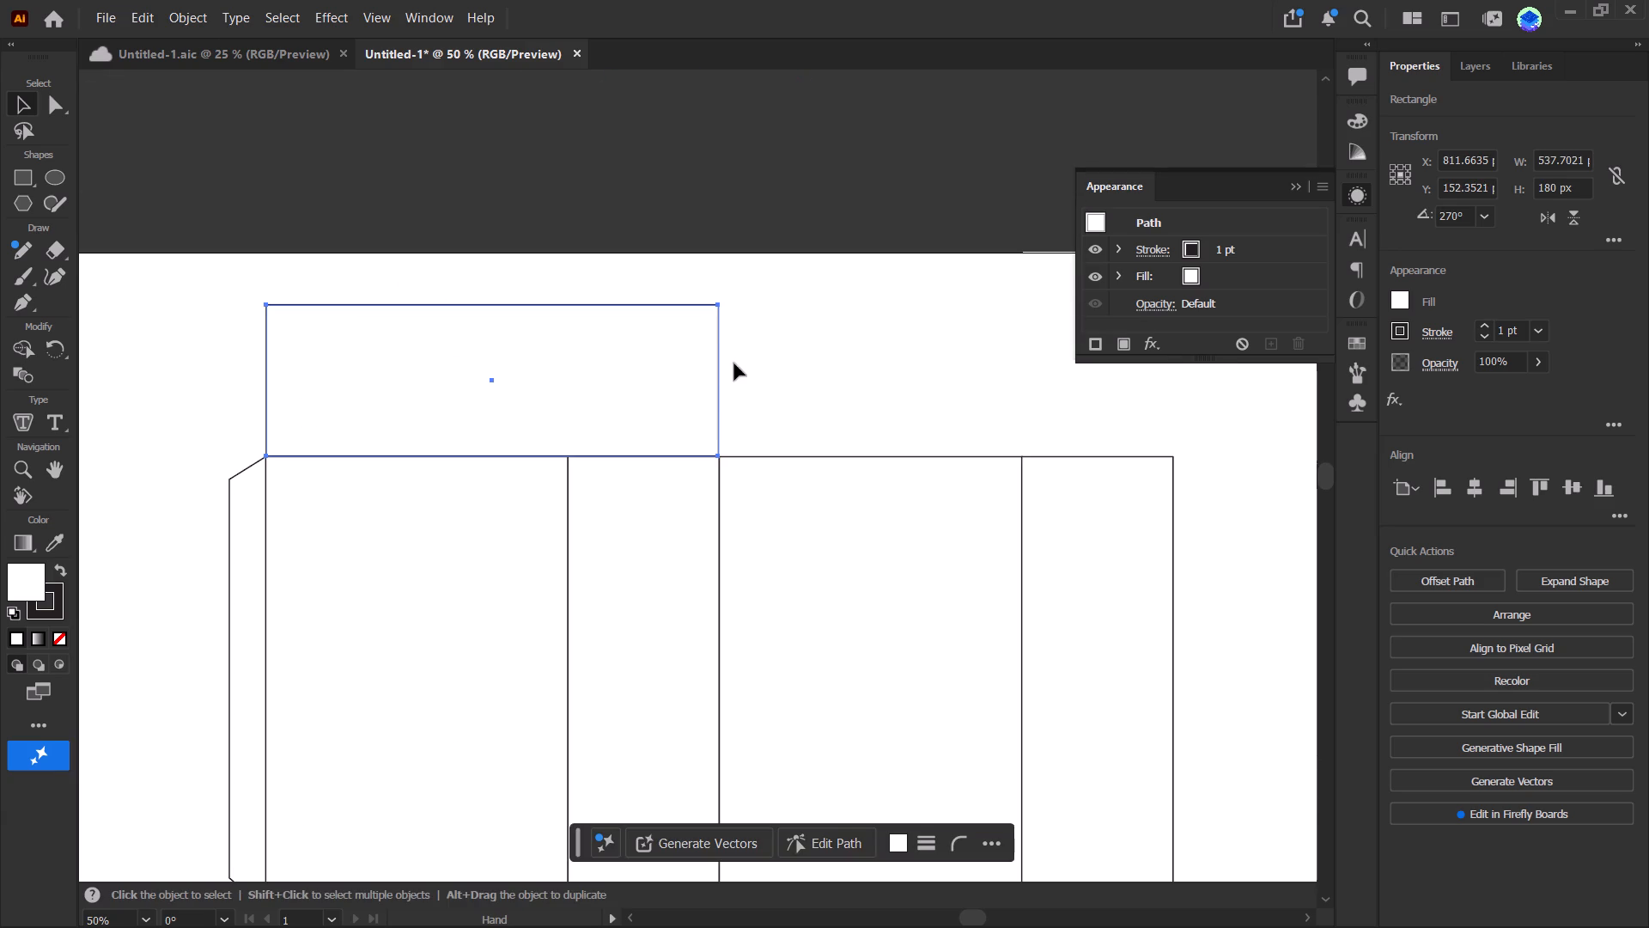
drag(721, 377, 578, 395)
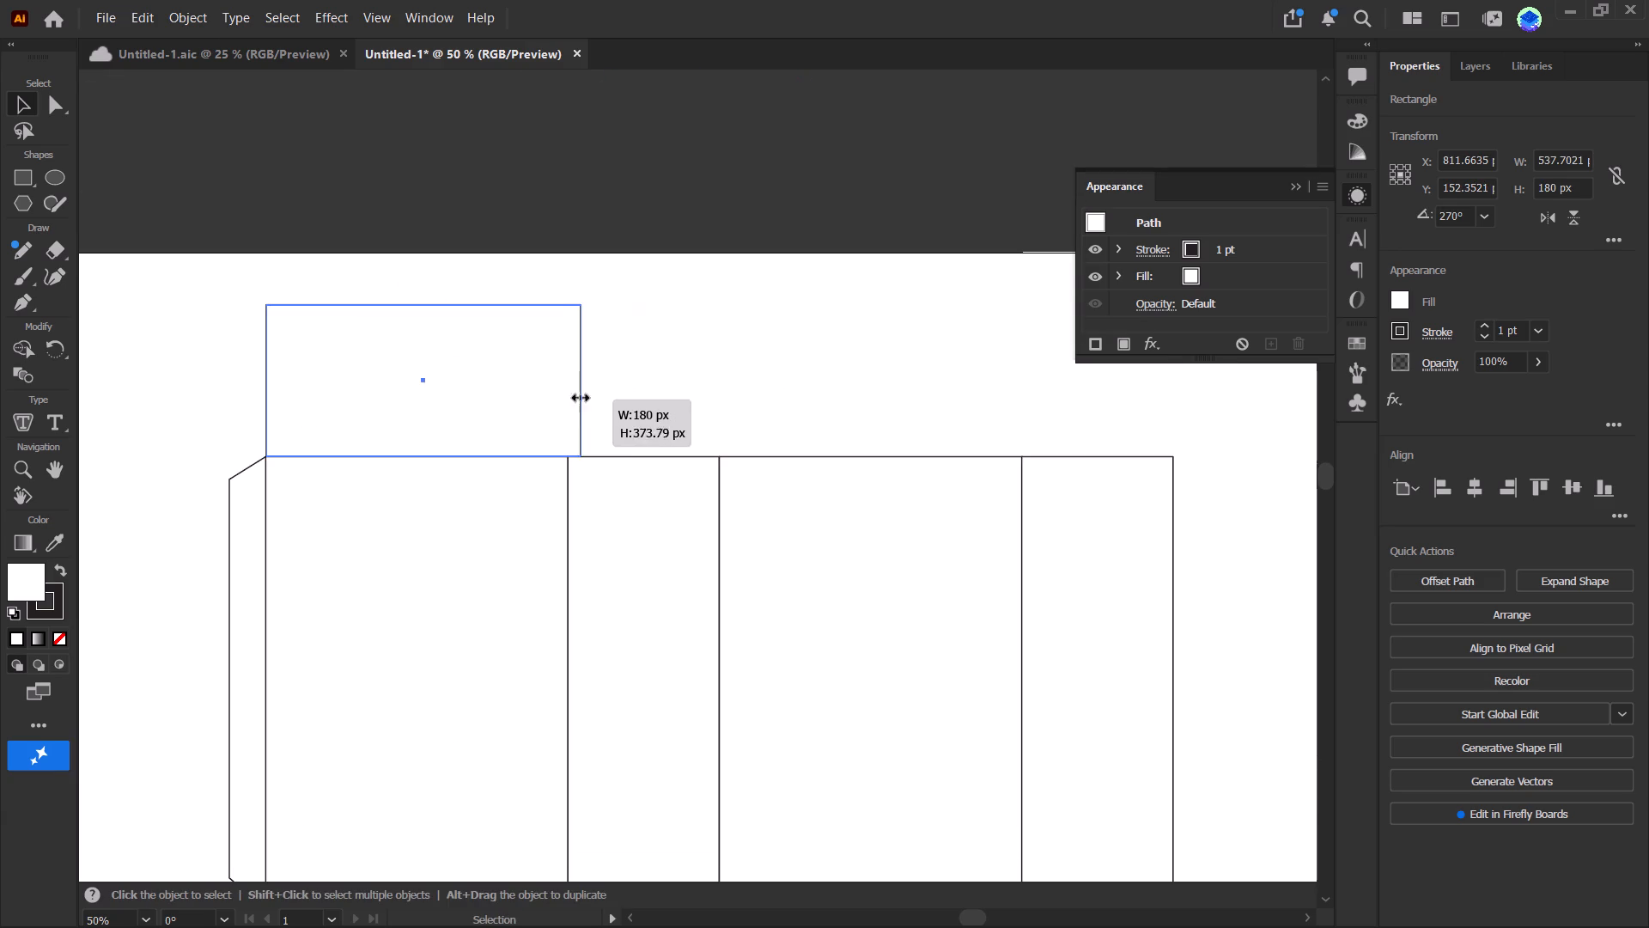
drag(578, 395, 570, 388)
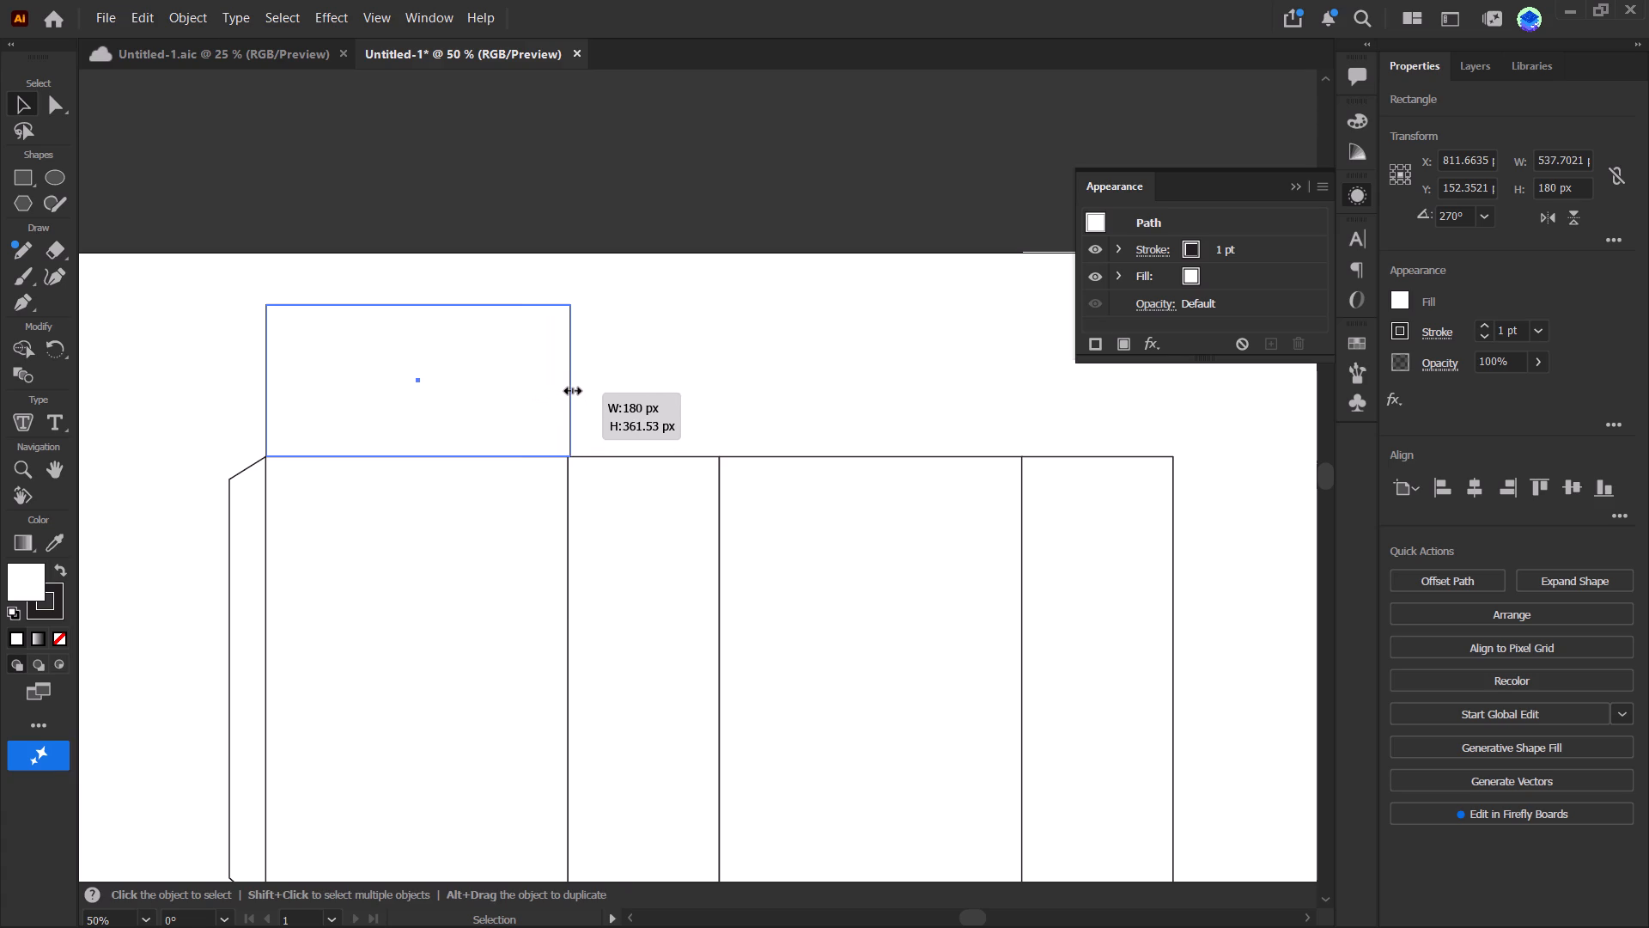
drag(570, 388, 568, 395)
Select the whole dieline and move it down and left on the artboard to about X 882 px, Y 535 px.
key(space)
key(space)
key(space)
key(space)
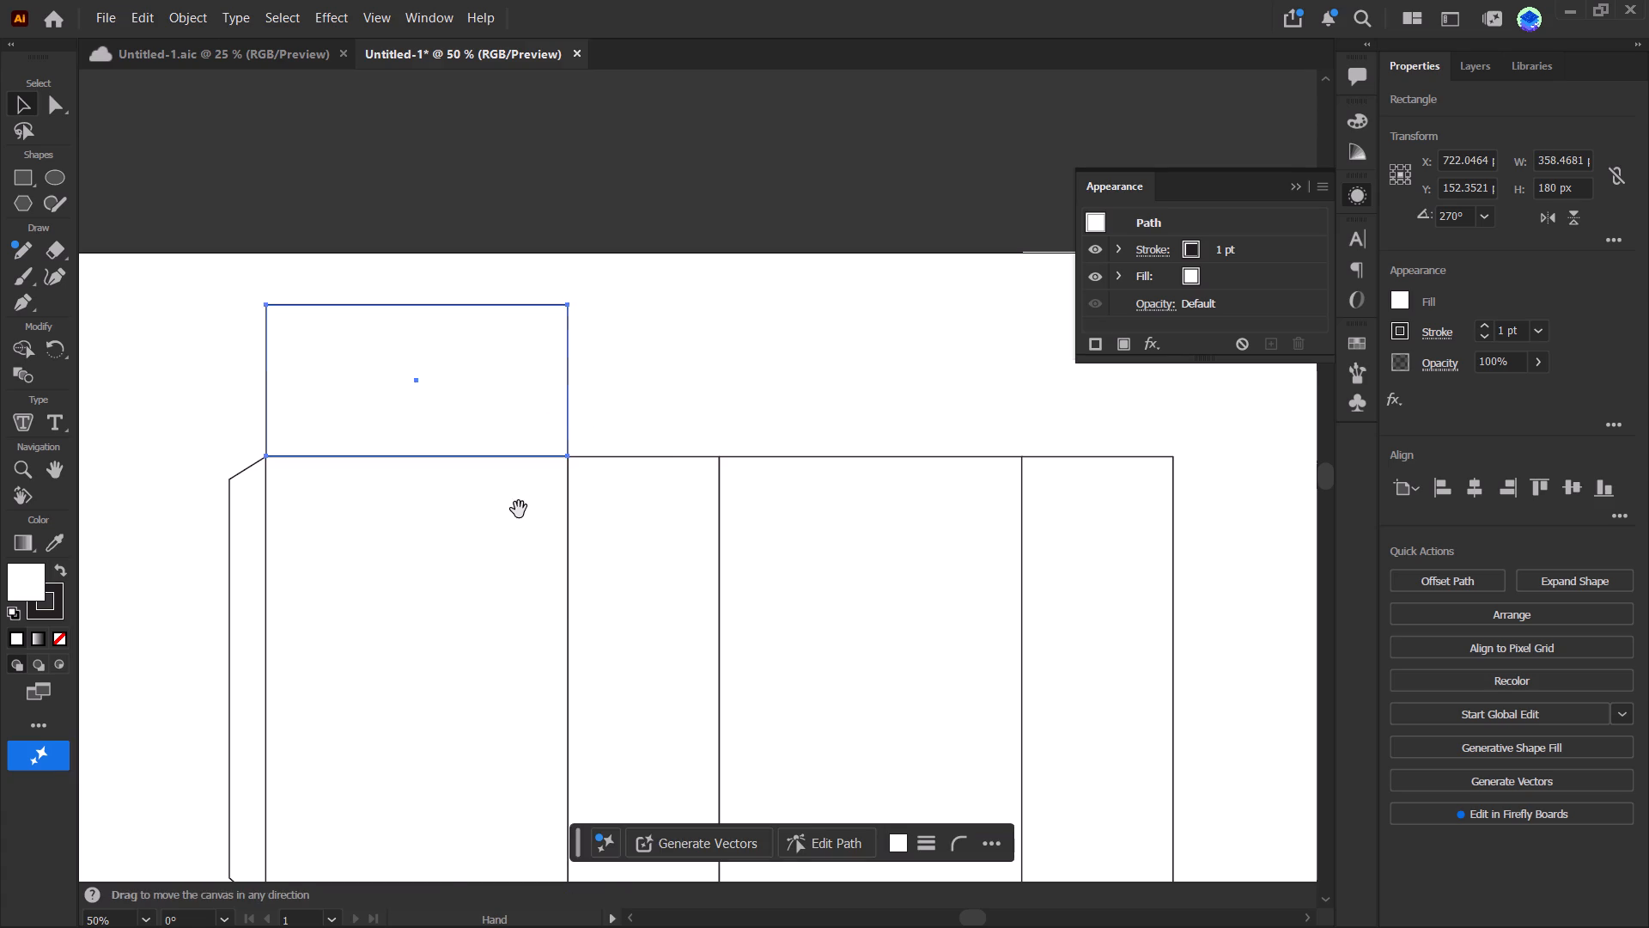
drag(519, 510, 557, 426)
alt+scroll(646, 376, down, 3)
drag(496, 553, 501, 549)
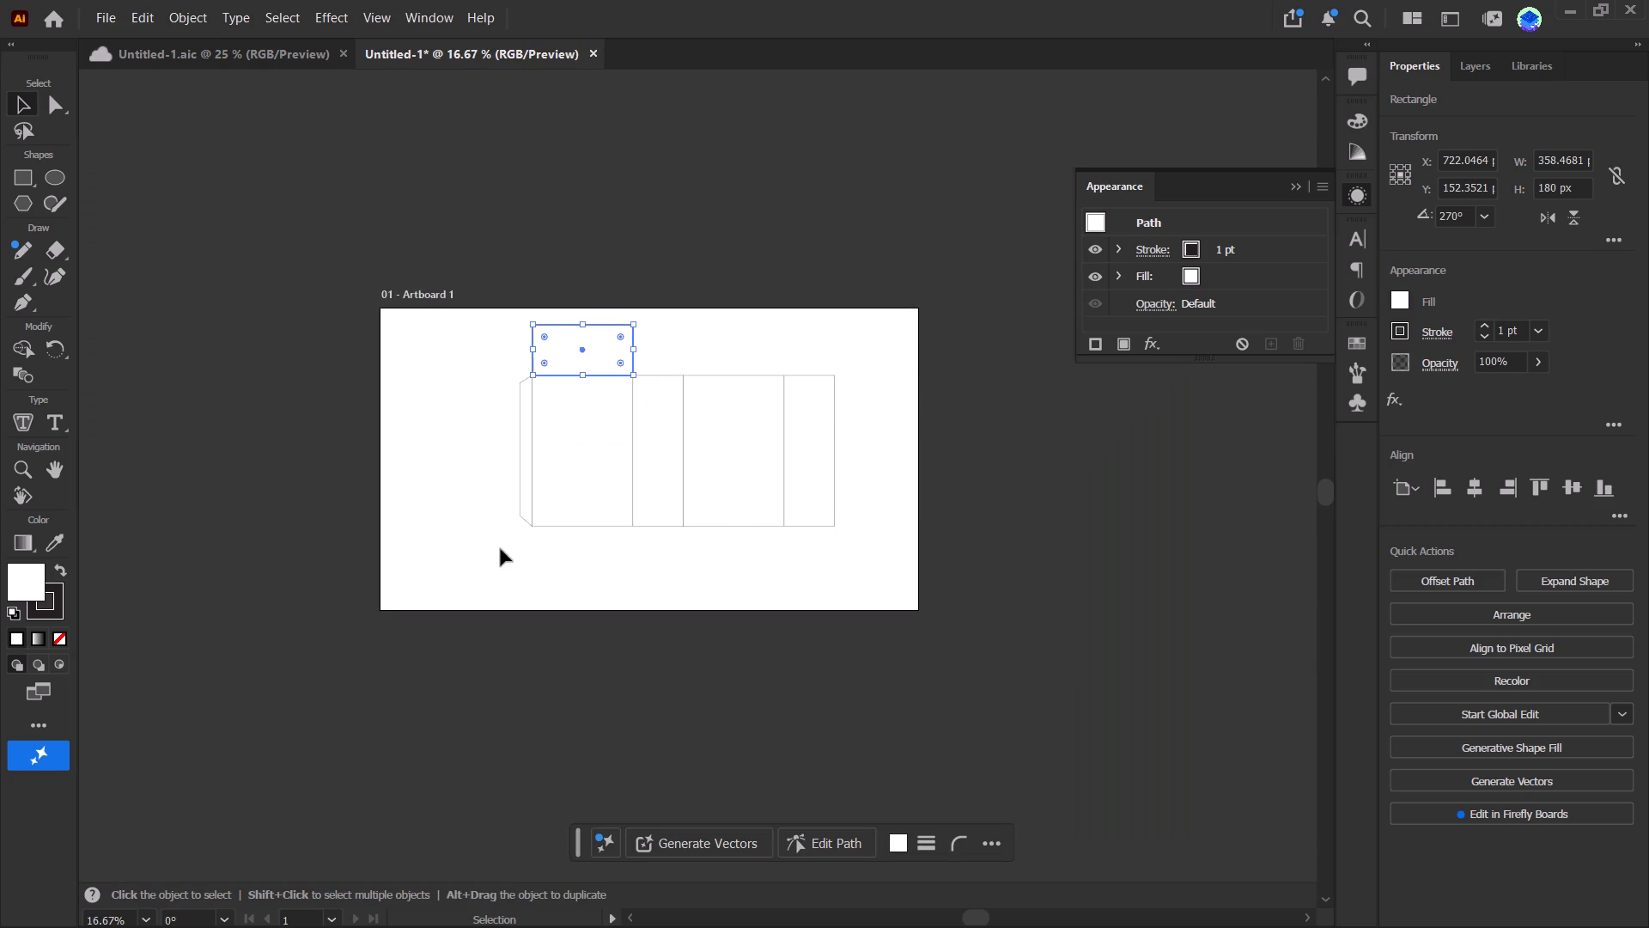
drag(501, 549, 868, 311)
drag(782, 419, 656, 605)
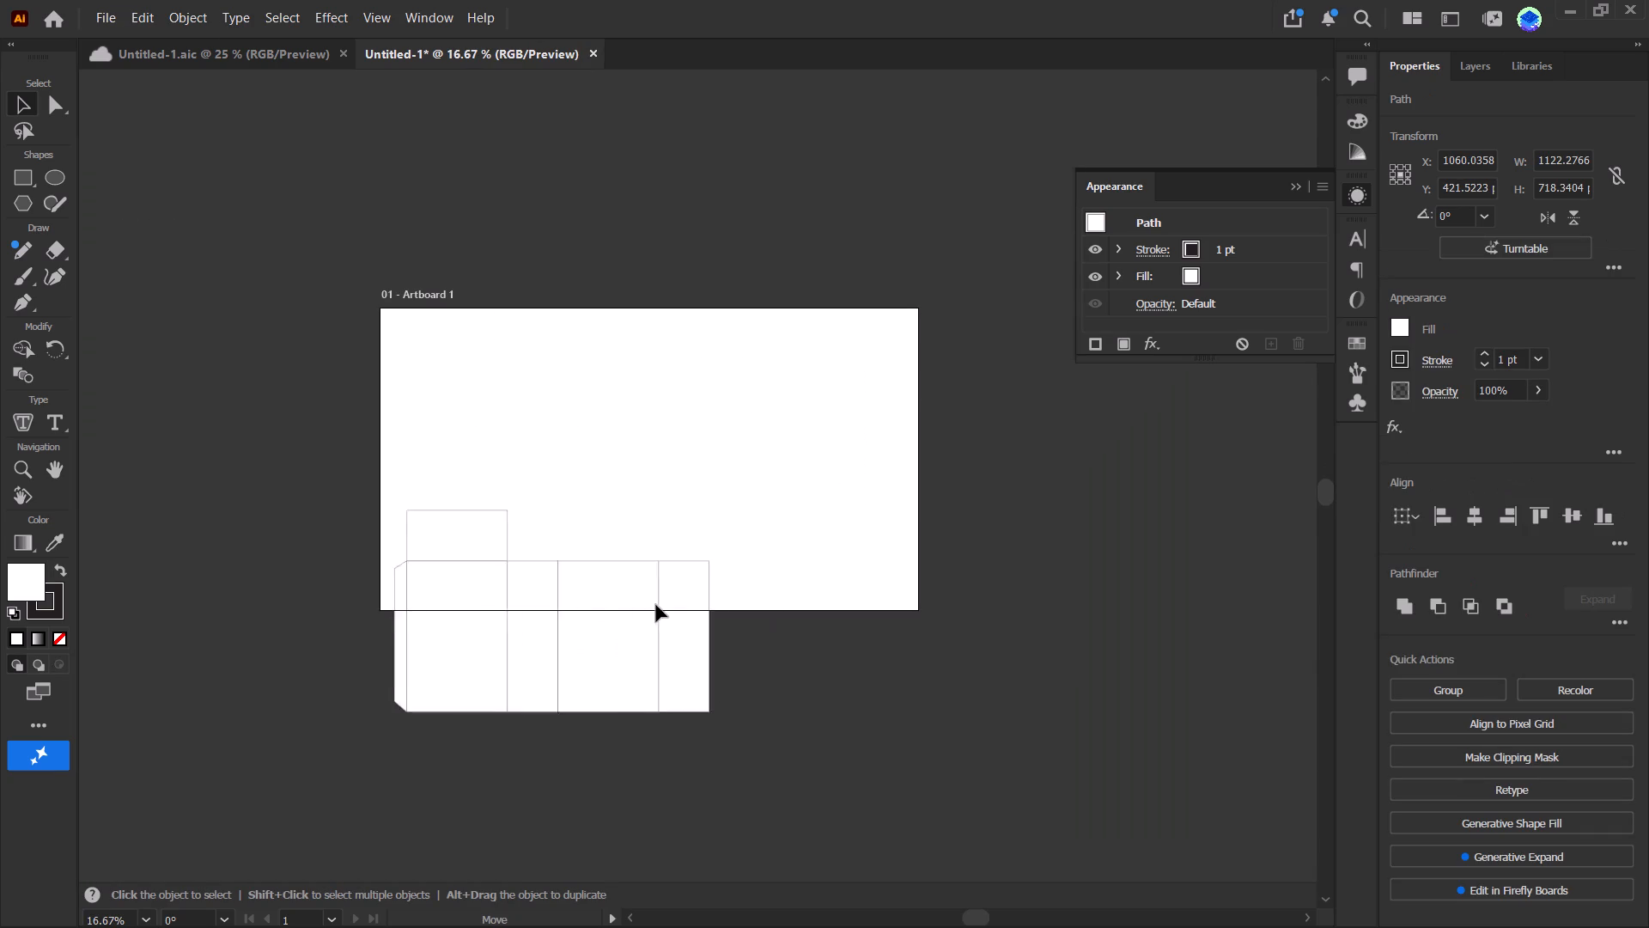
drag(656, 605, 727, 453)
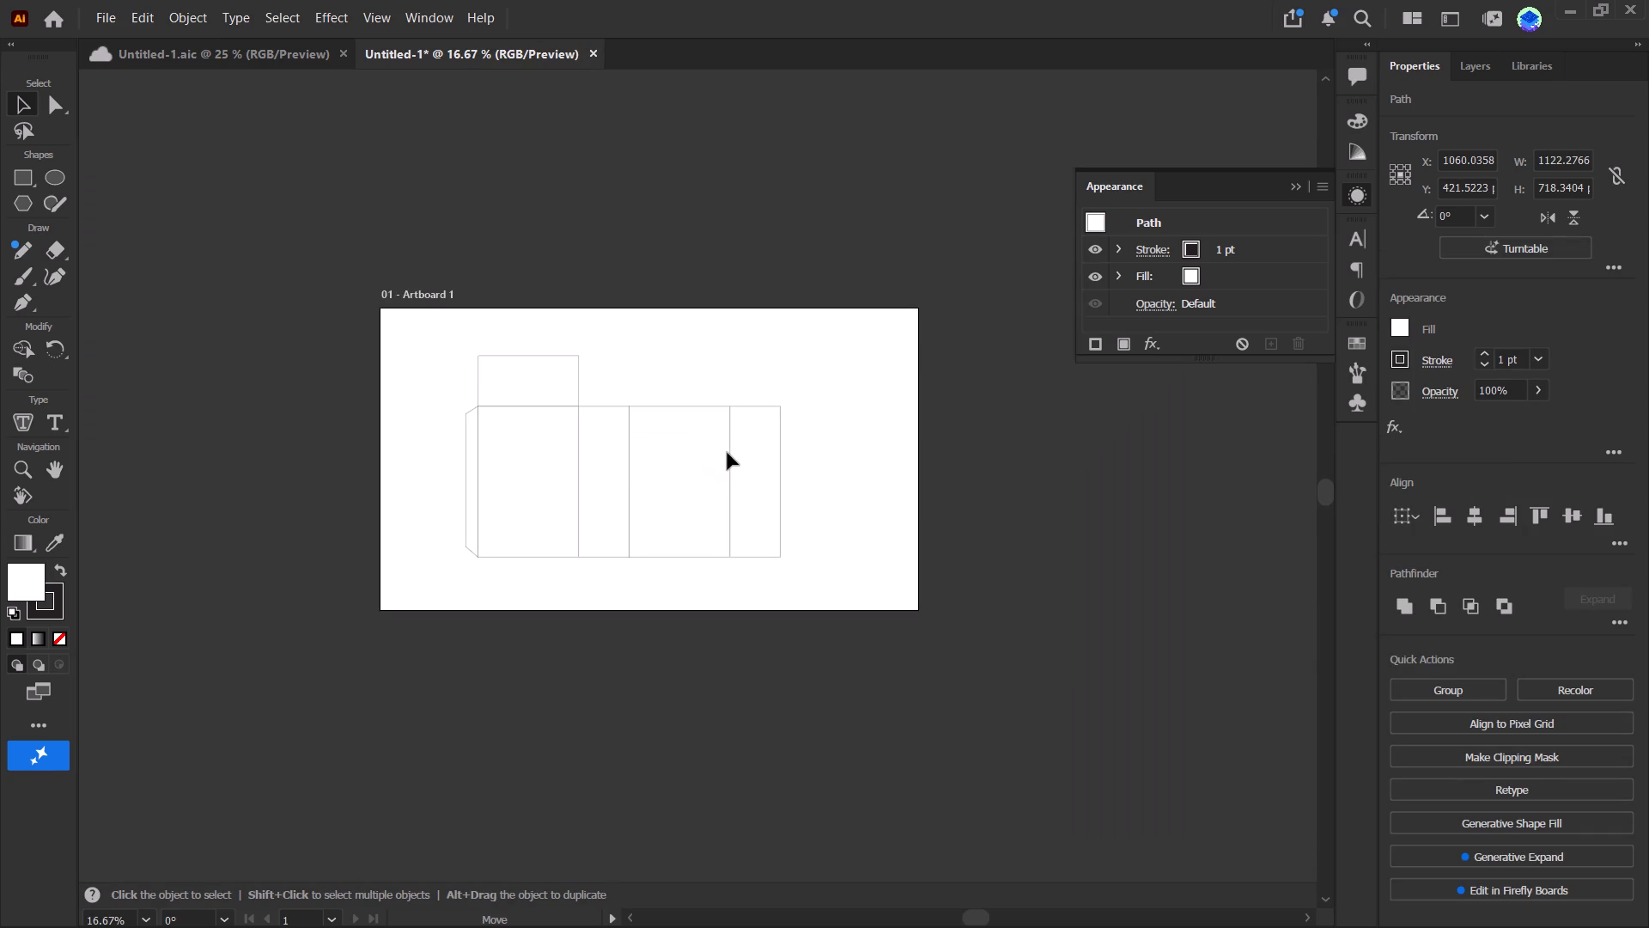
drag(727, 453, 732, 451)
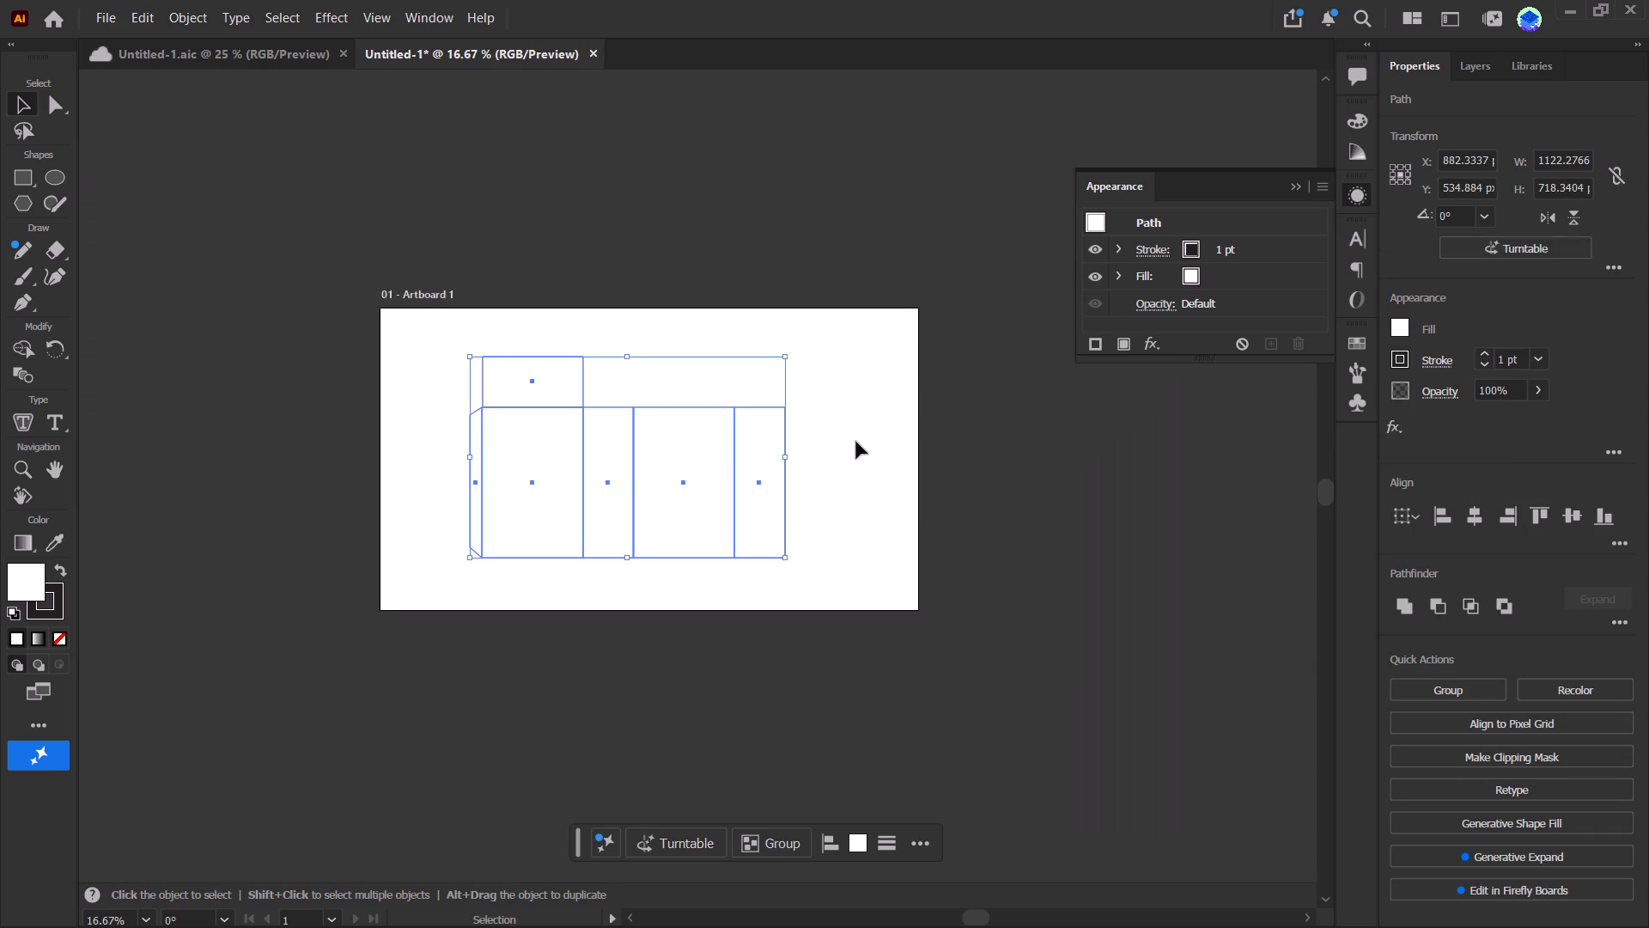
click(858, 442)
Duplicate the top lid rectangle straight upward so the copy sits directly on the lid's top edge.
alt+scroll(654, 405, up, 2)
key(space)
drag(519, 455, 644, 500)
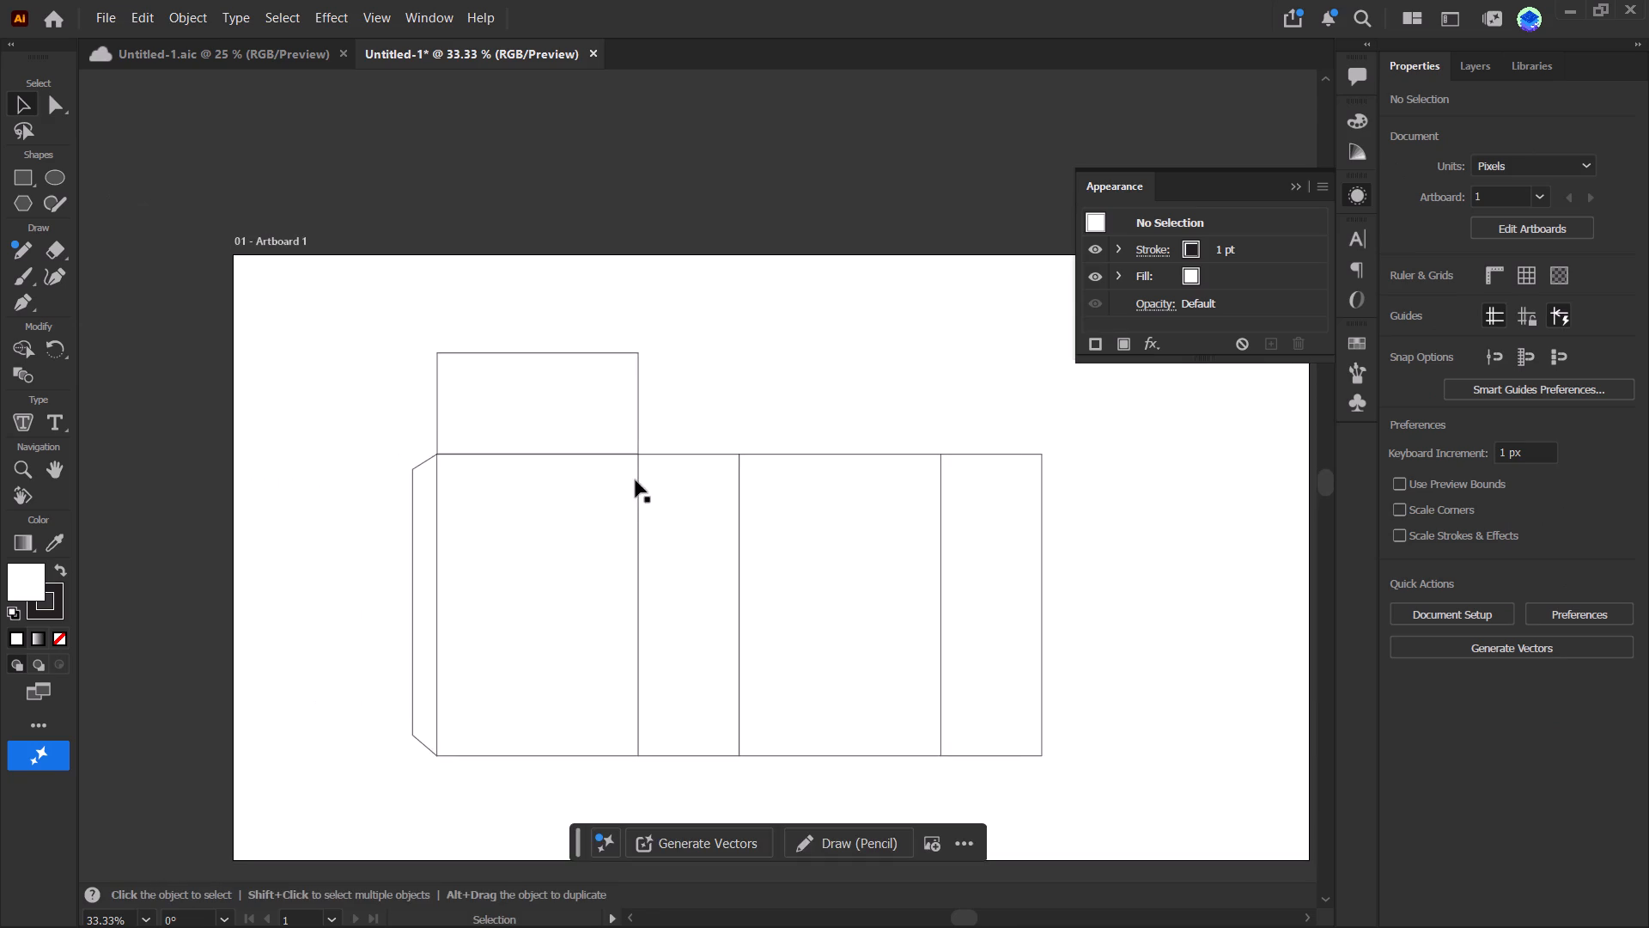
alt+scroll(577, 412, up, 3)
alt+scroll(577, 410, down, 1)
key(space)
key(space)
drag(600, 394, 636, 486)
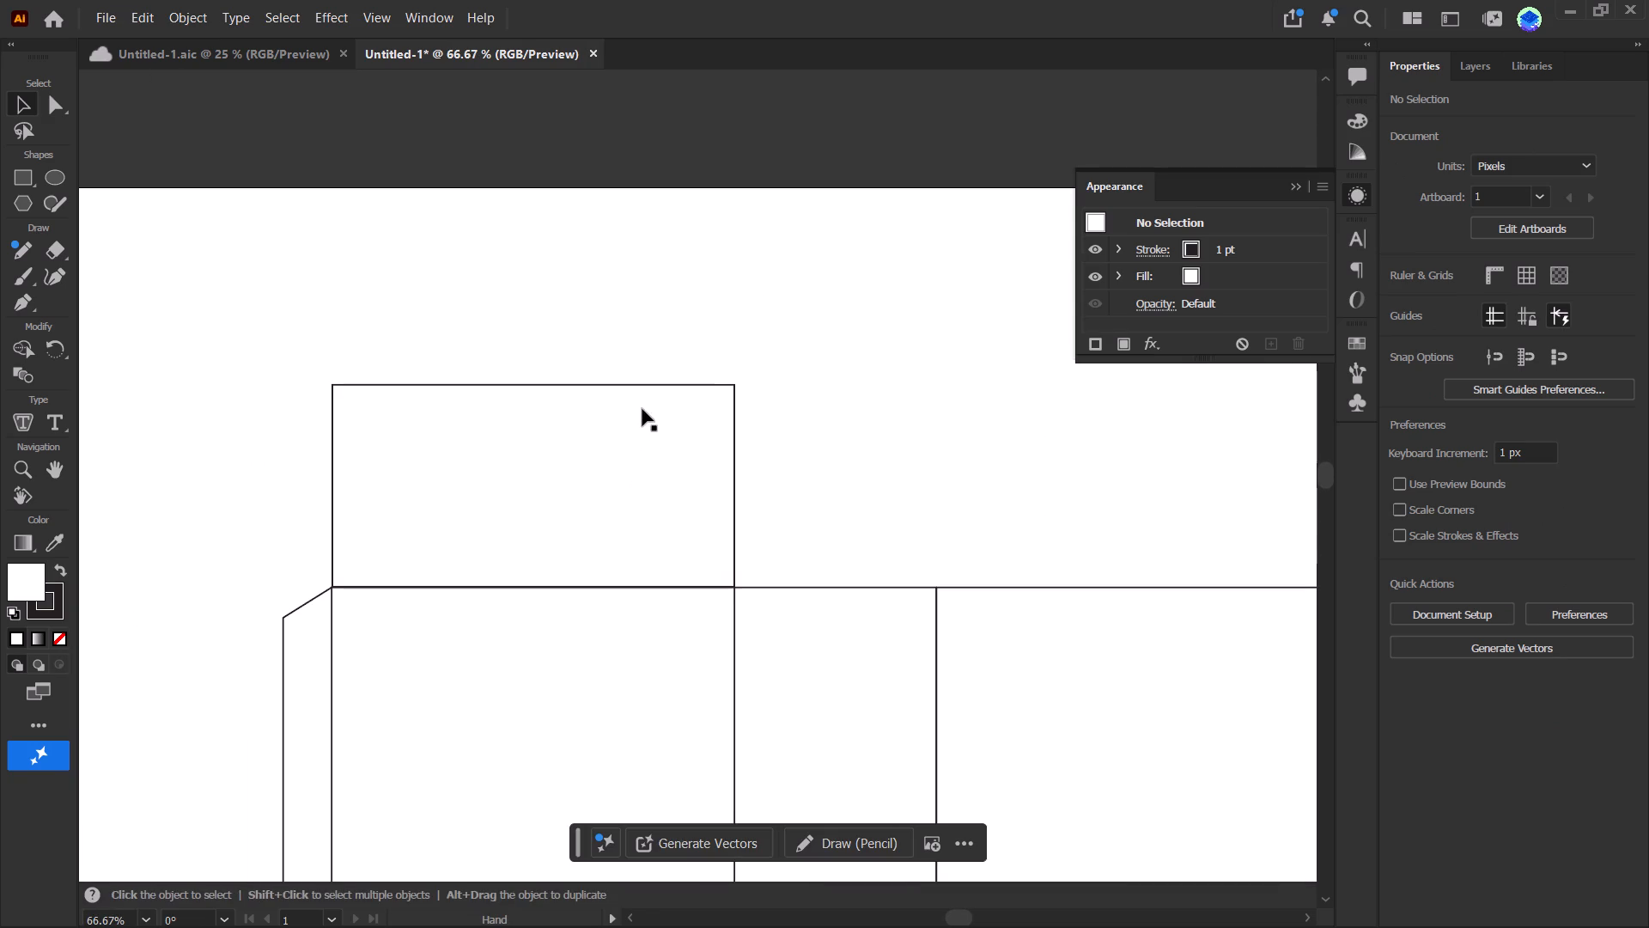
alt+drag(638, 385, 648, 264)
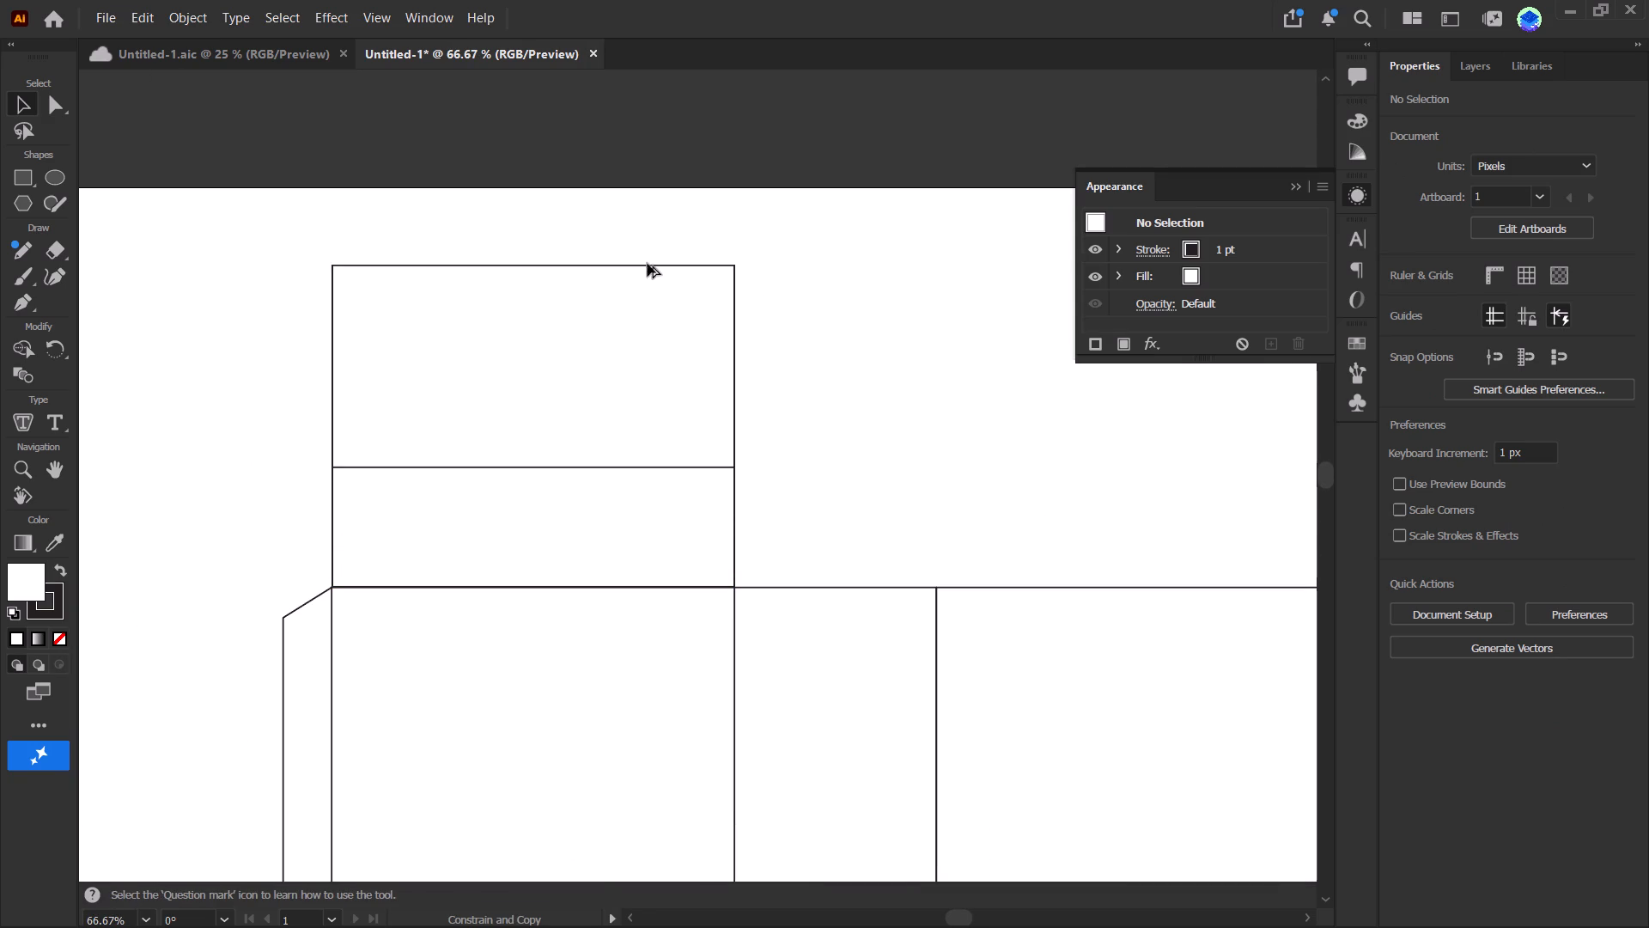
alt+drag(648, 264, 655, 181)
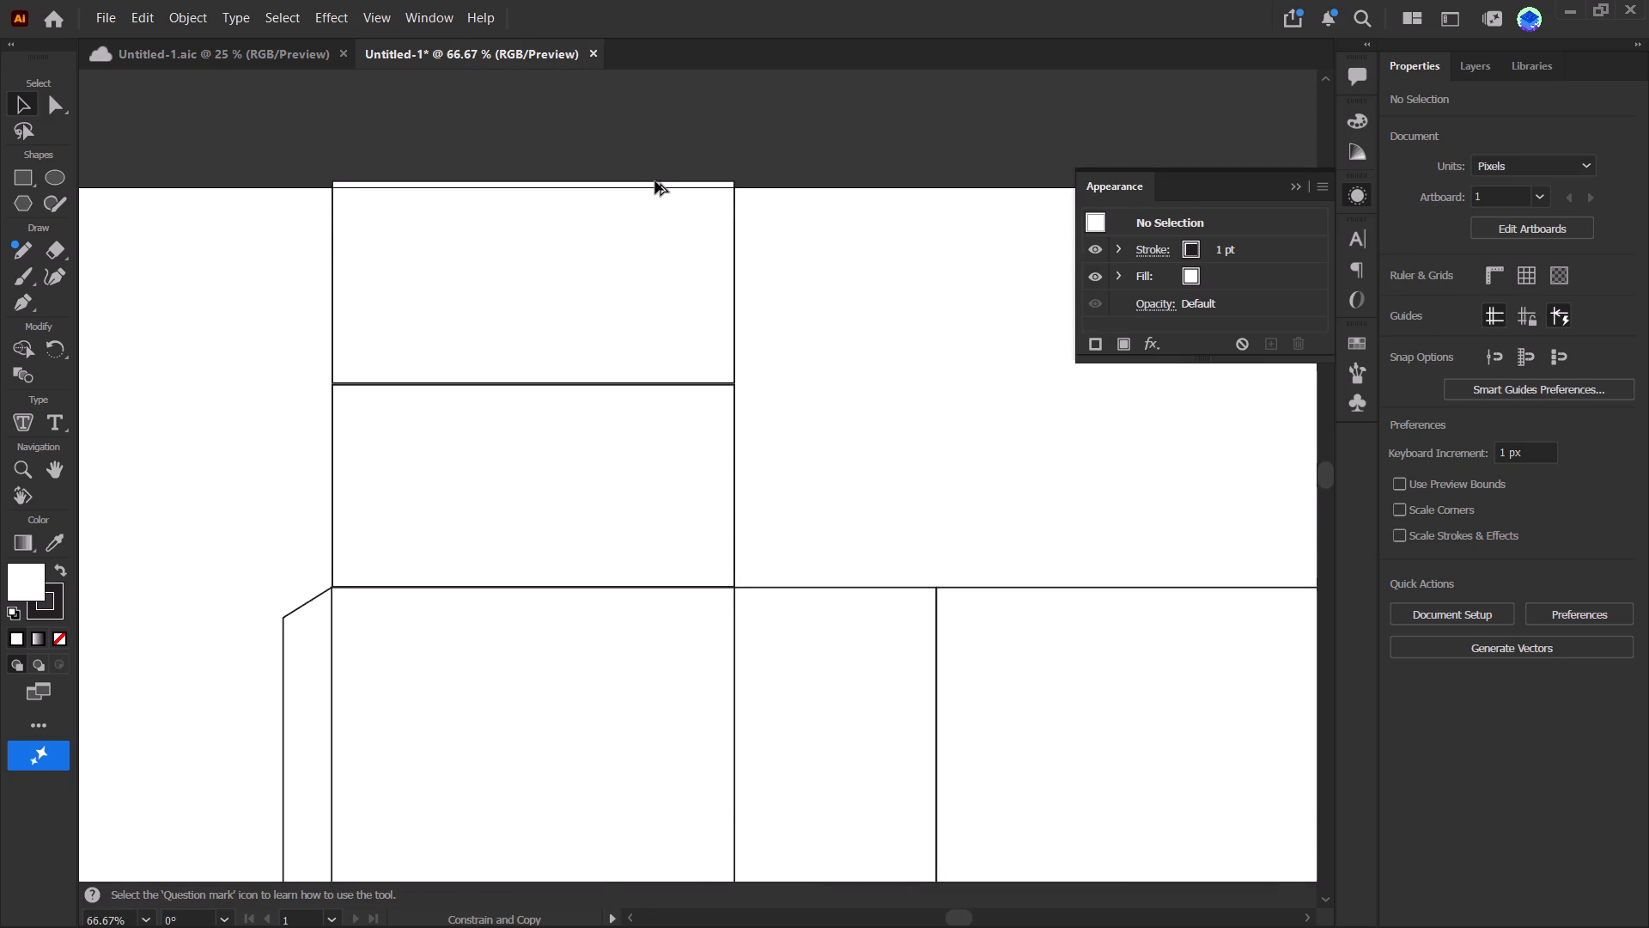
alt+drag(655, 181, 655, 184)
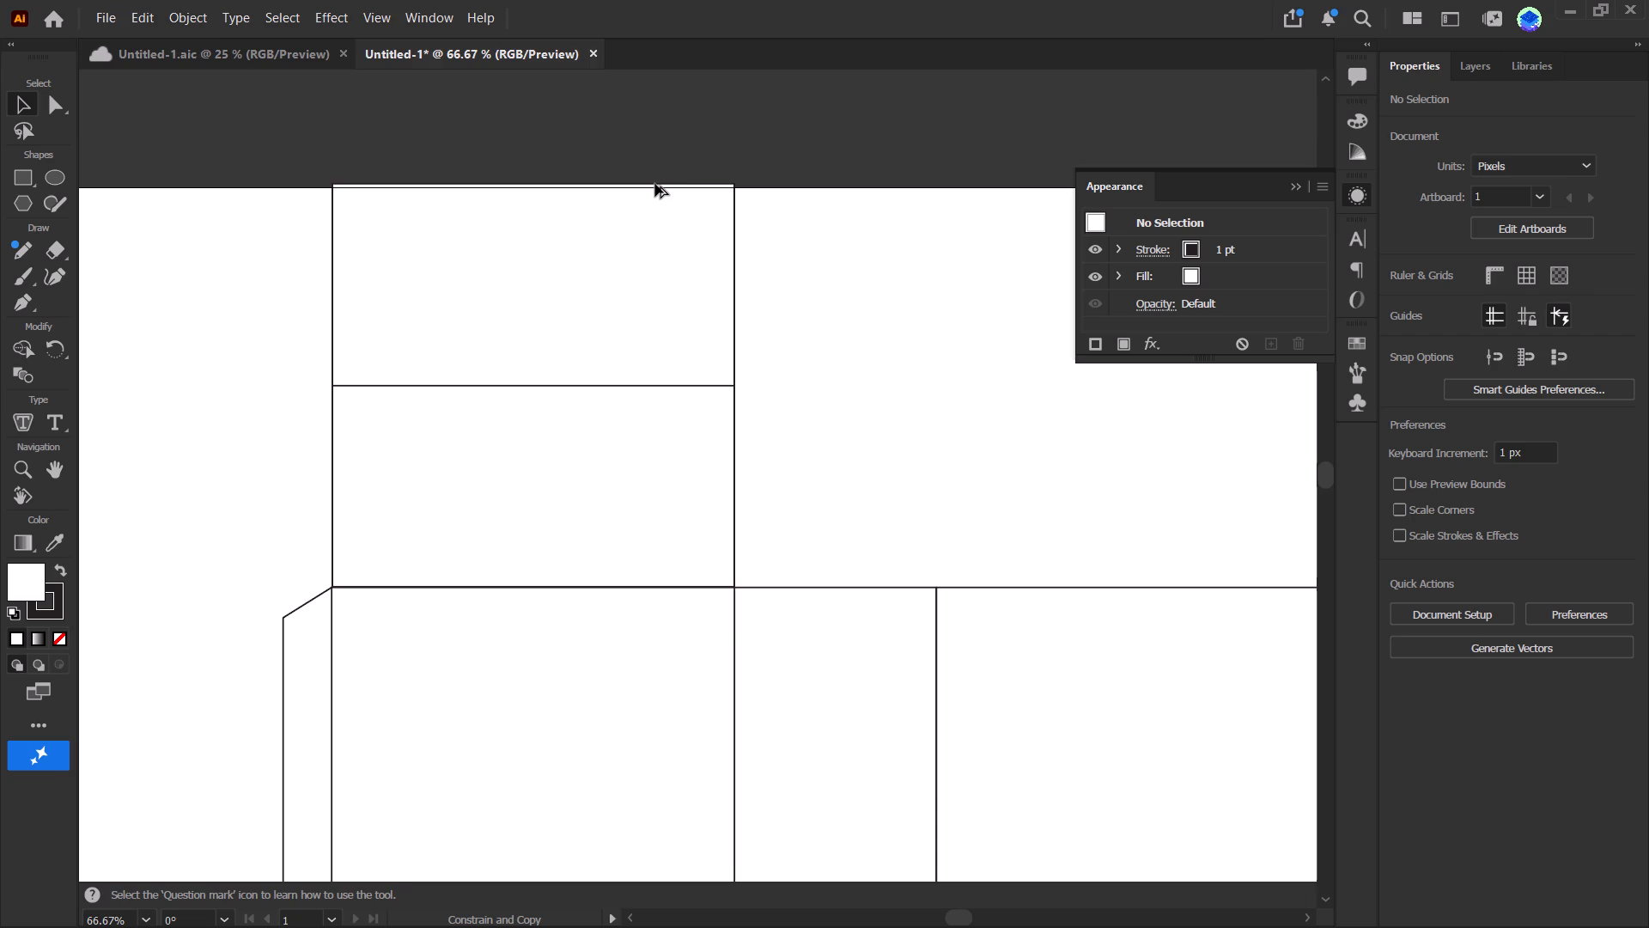
alt+drag(655, 184, 655, 181)
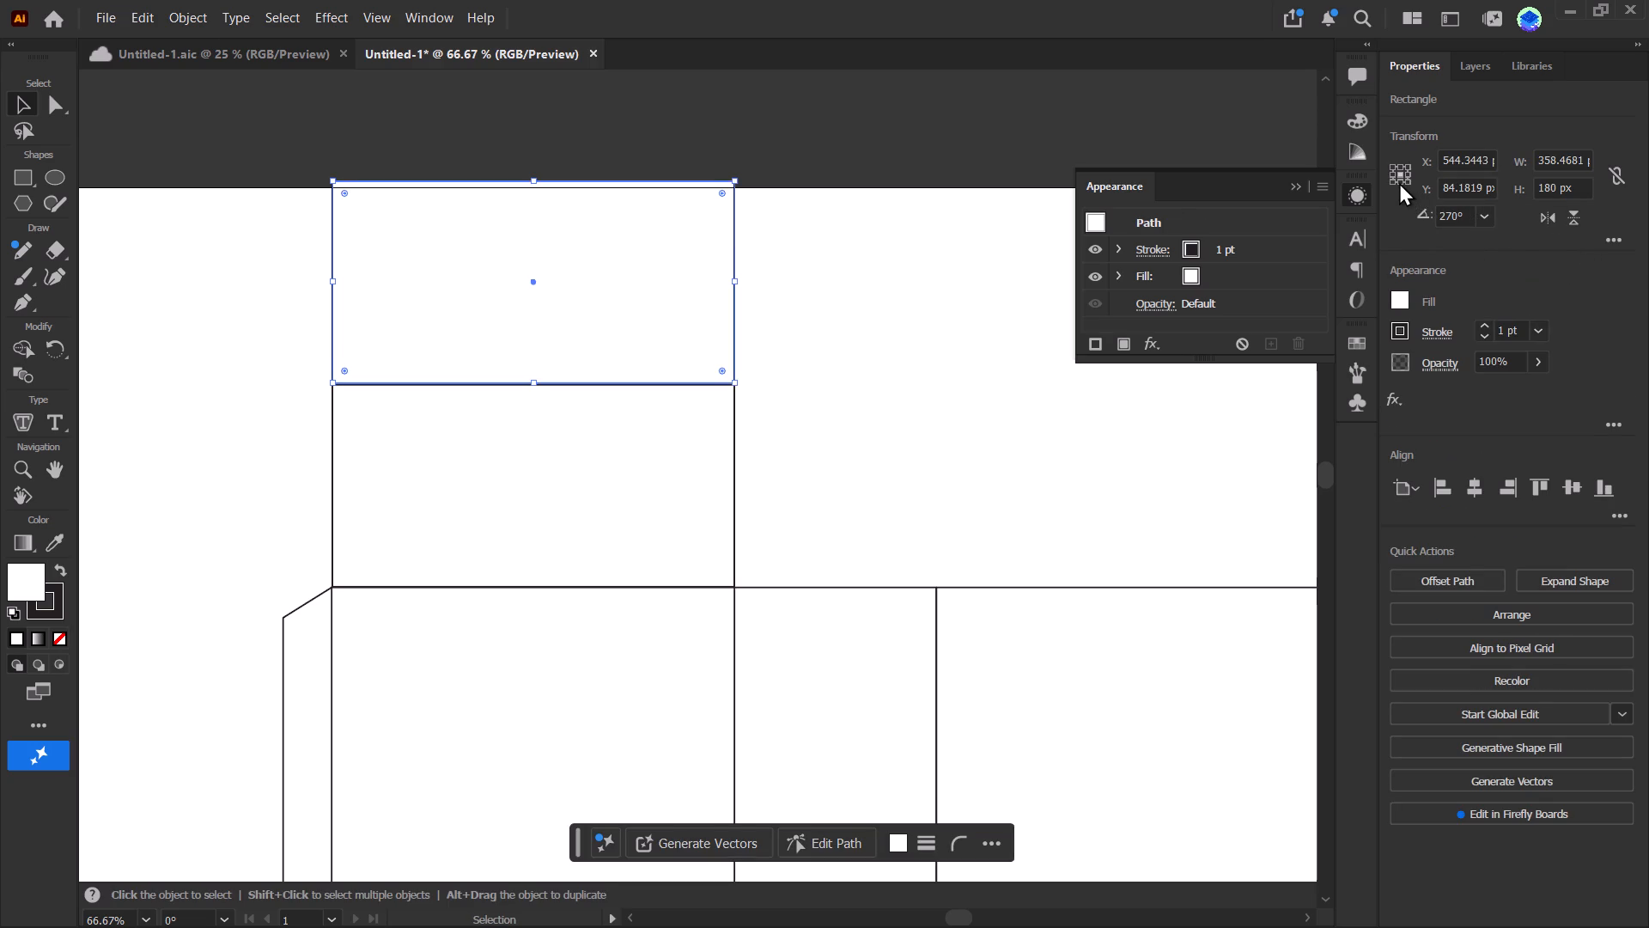
Reduce the upper copy's height to one fifth (180 px/5), using the bottom-centre reference point.
click(1399, 181)
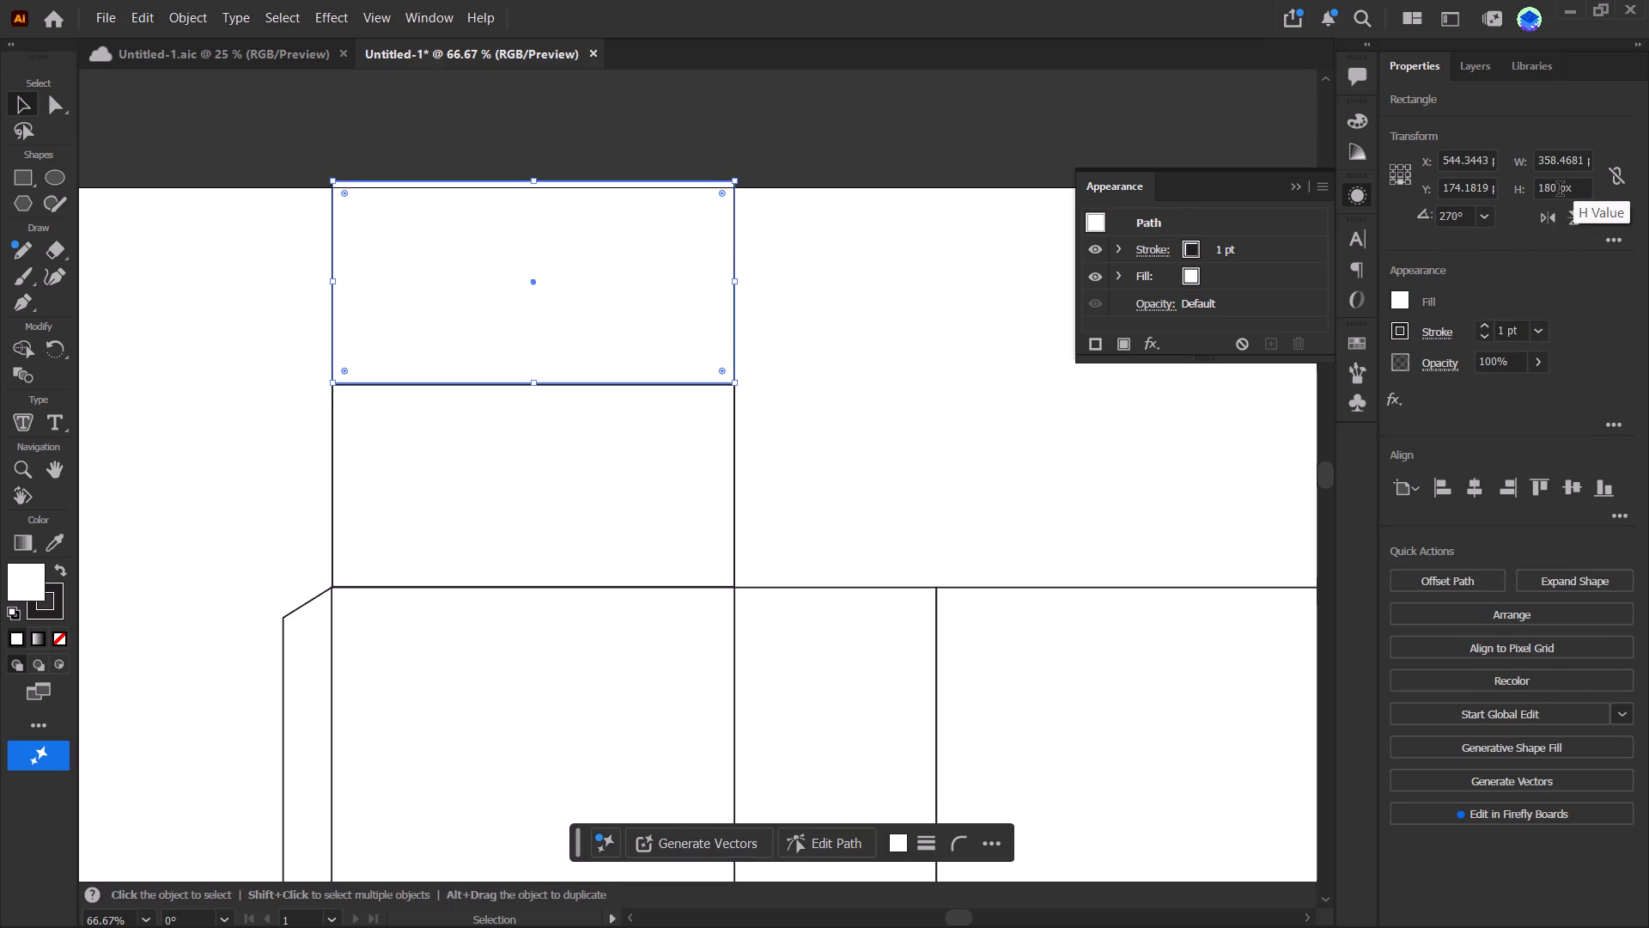
click(1559, 191)
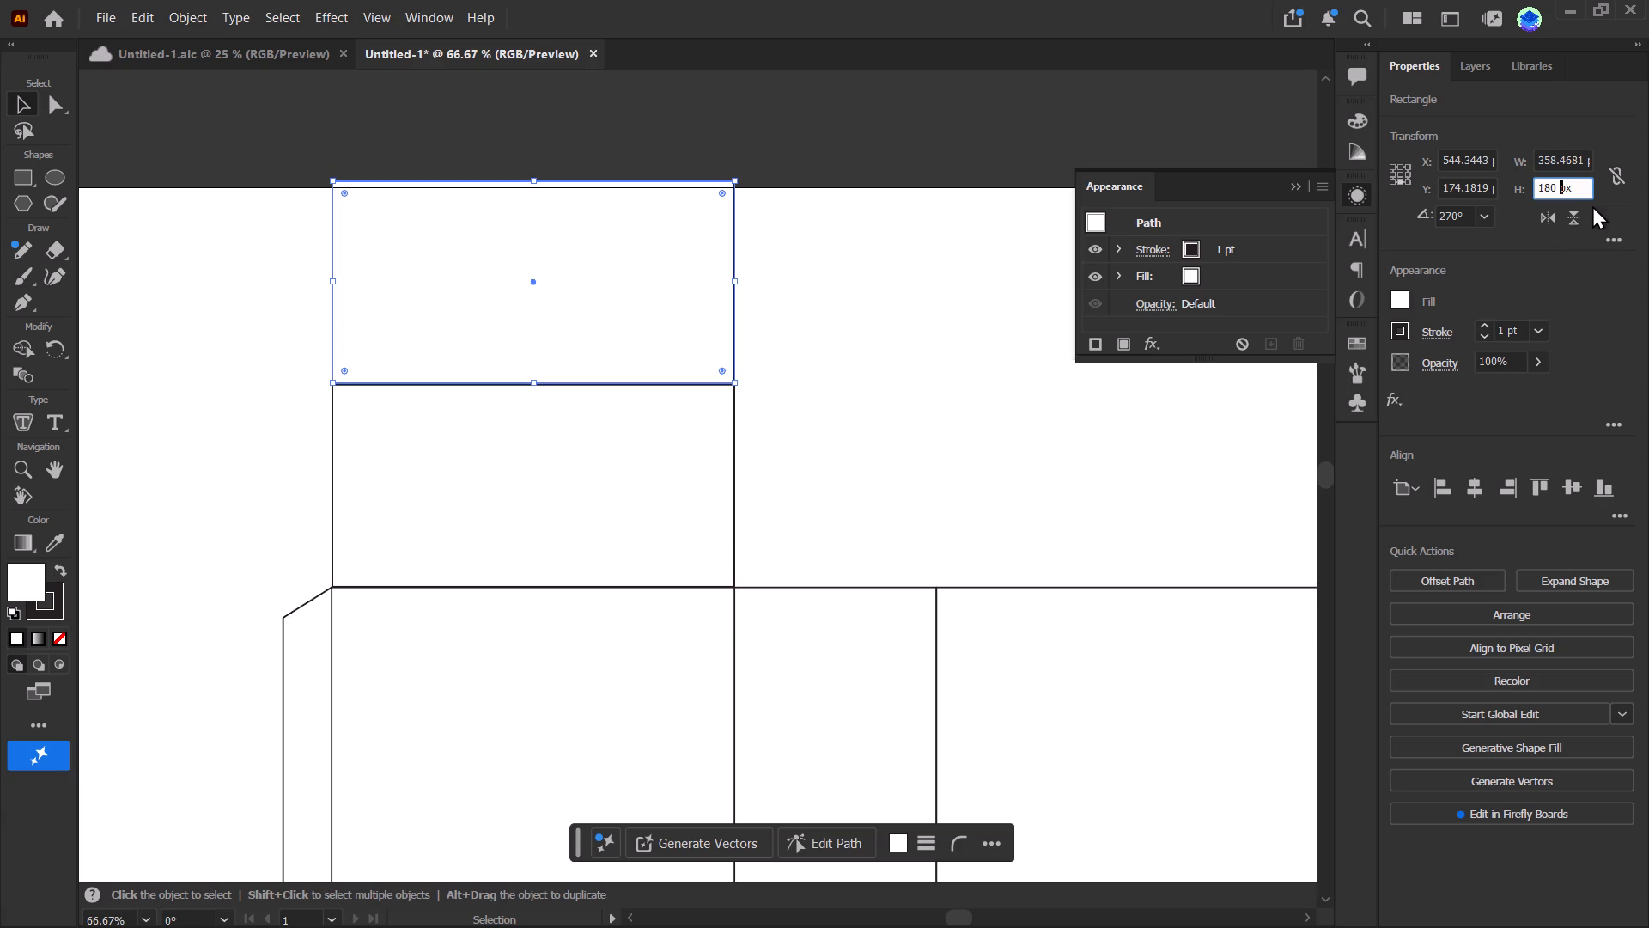
key(slash)
key(BackSpace)
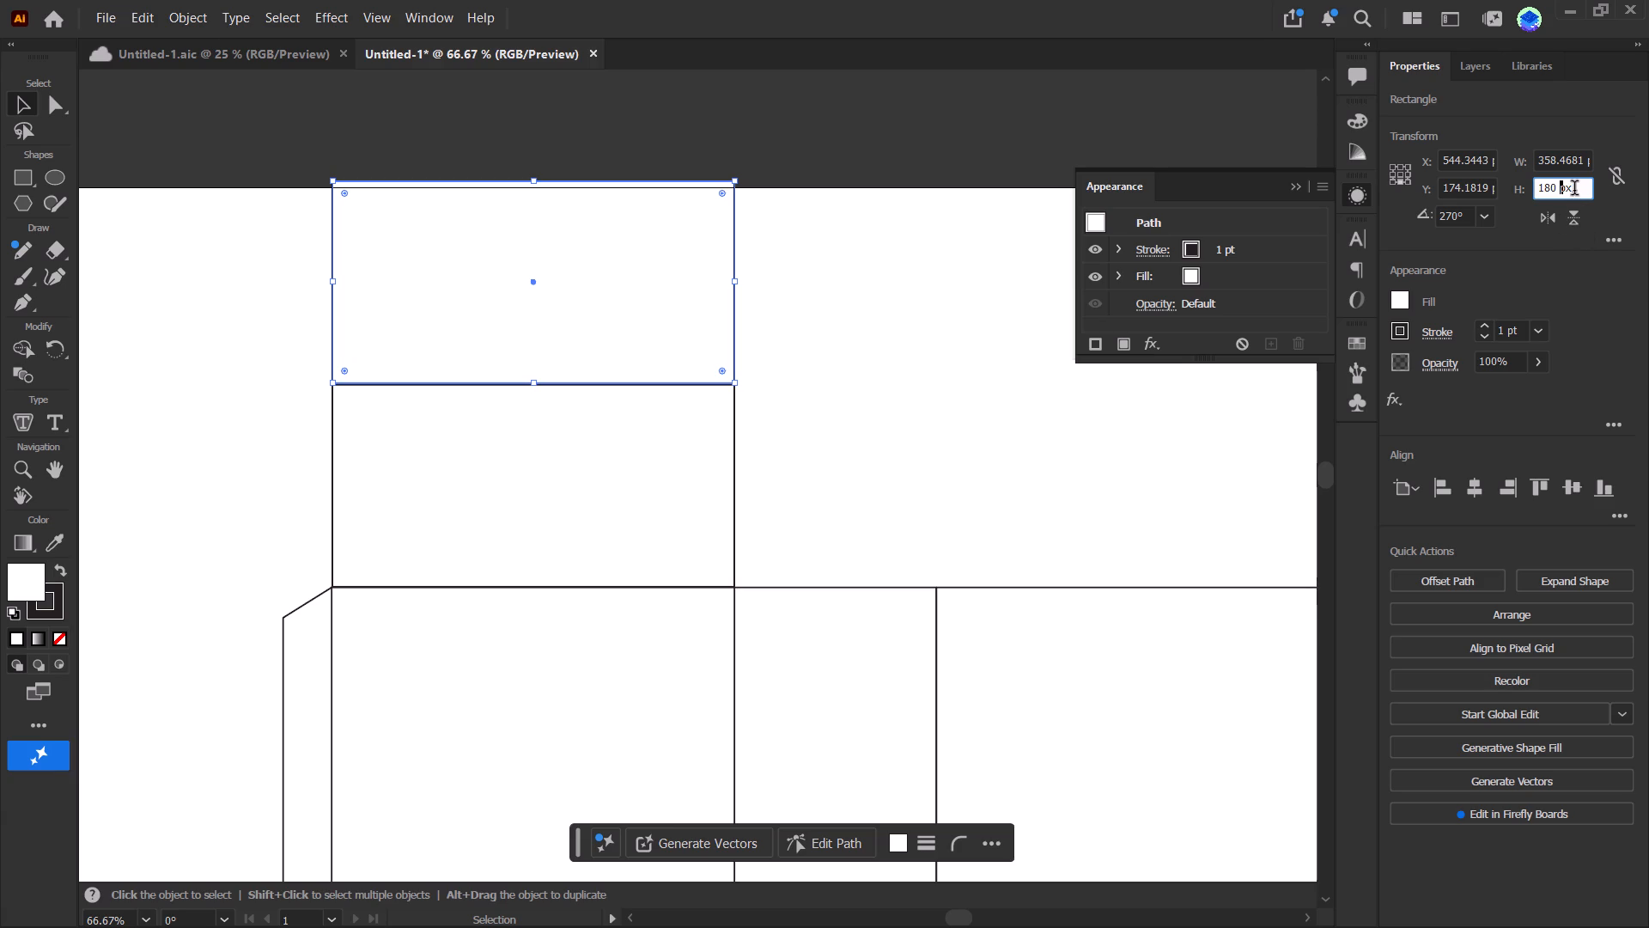
click(1574, 191)
key(slash)
key(5)
key(Return)
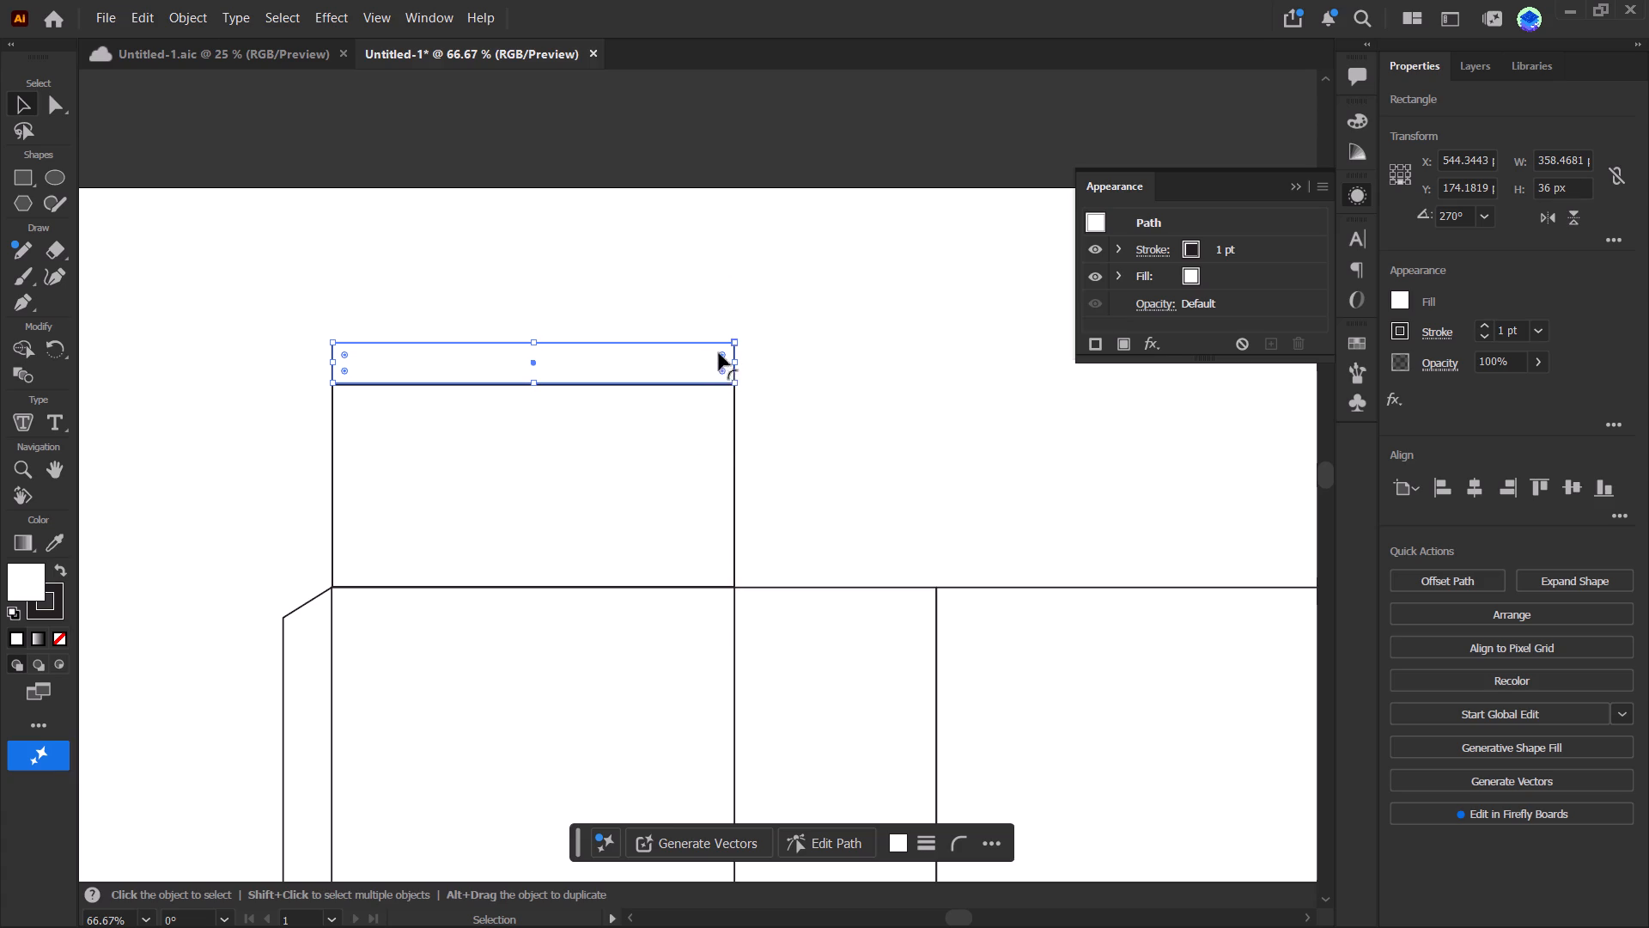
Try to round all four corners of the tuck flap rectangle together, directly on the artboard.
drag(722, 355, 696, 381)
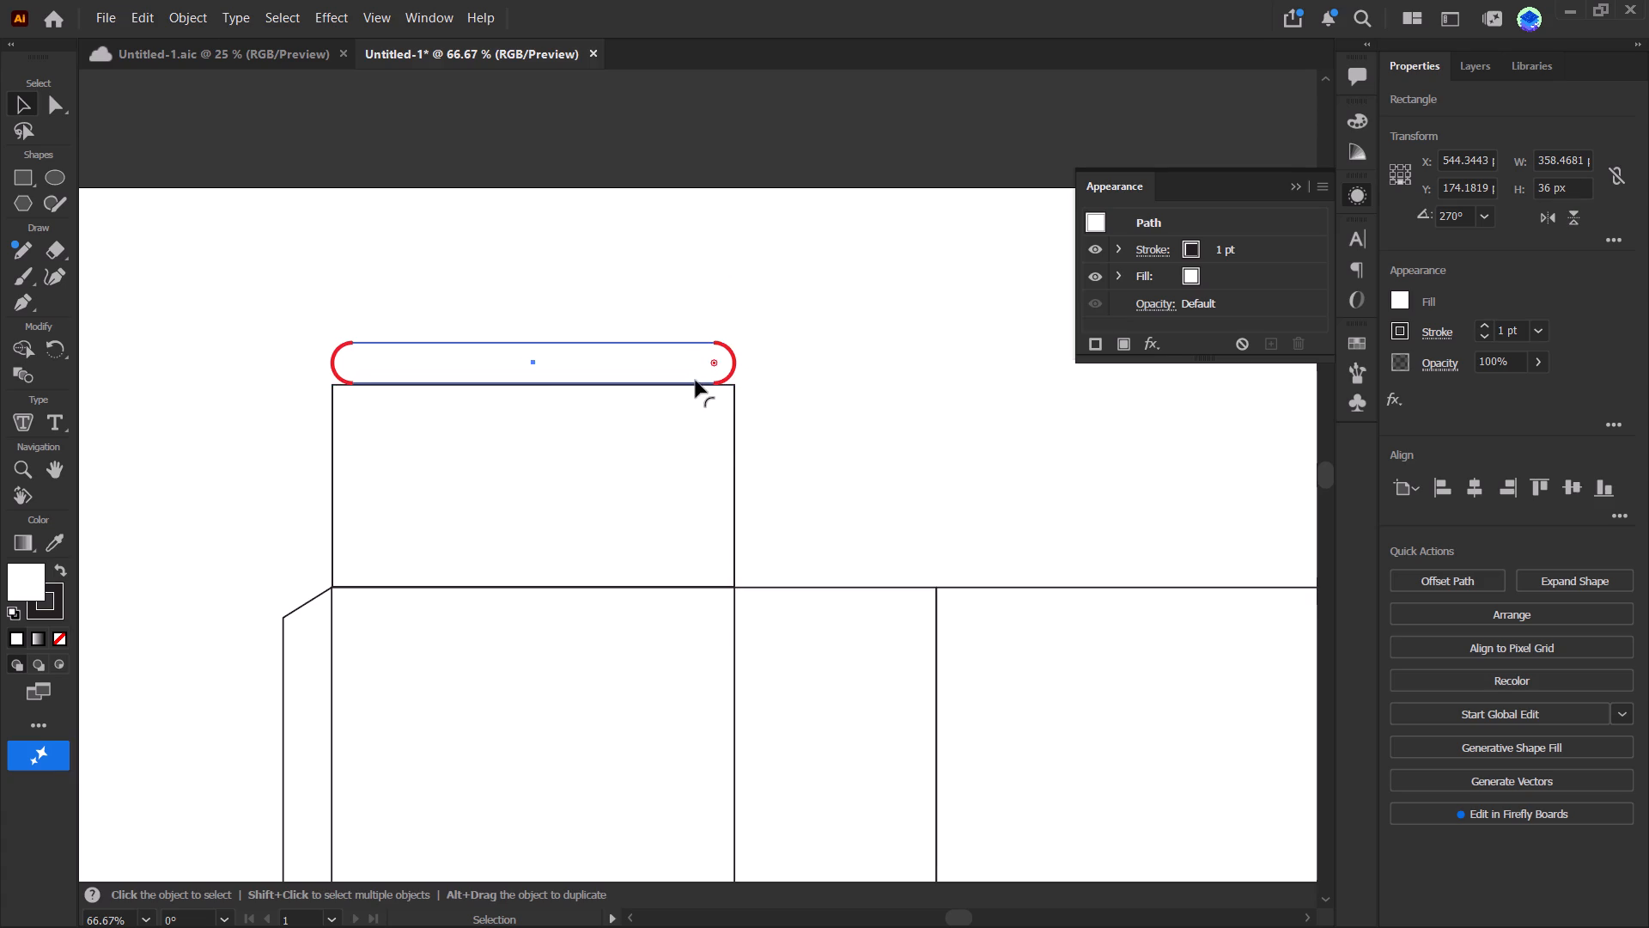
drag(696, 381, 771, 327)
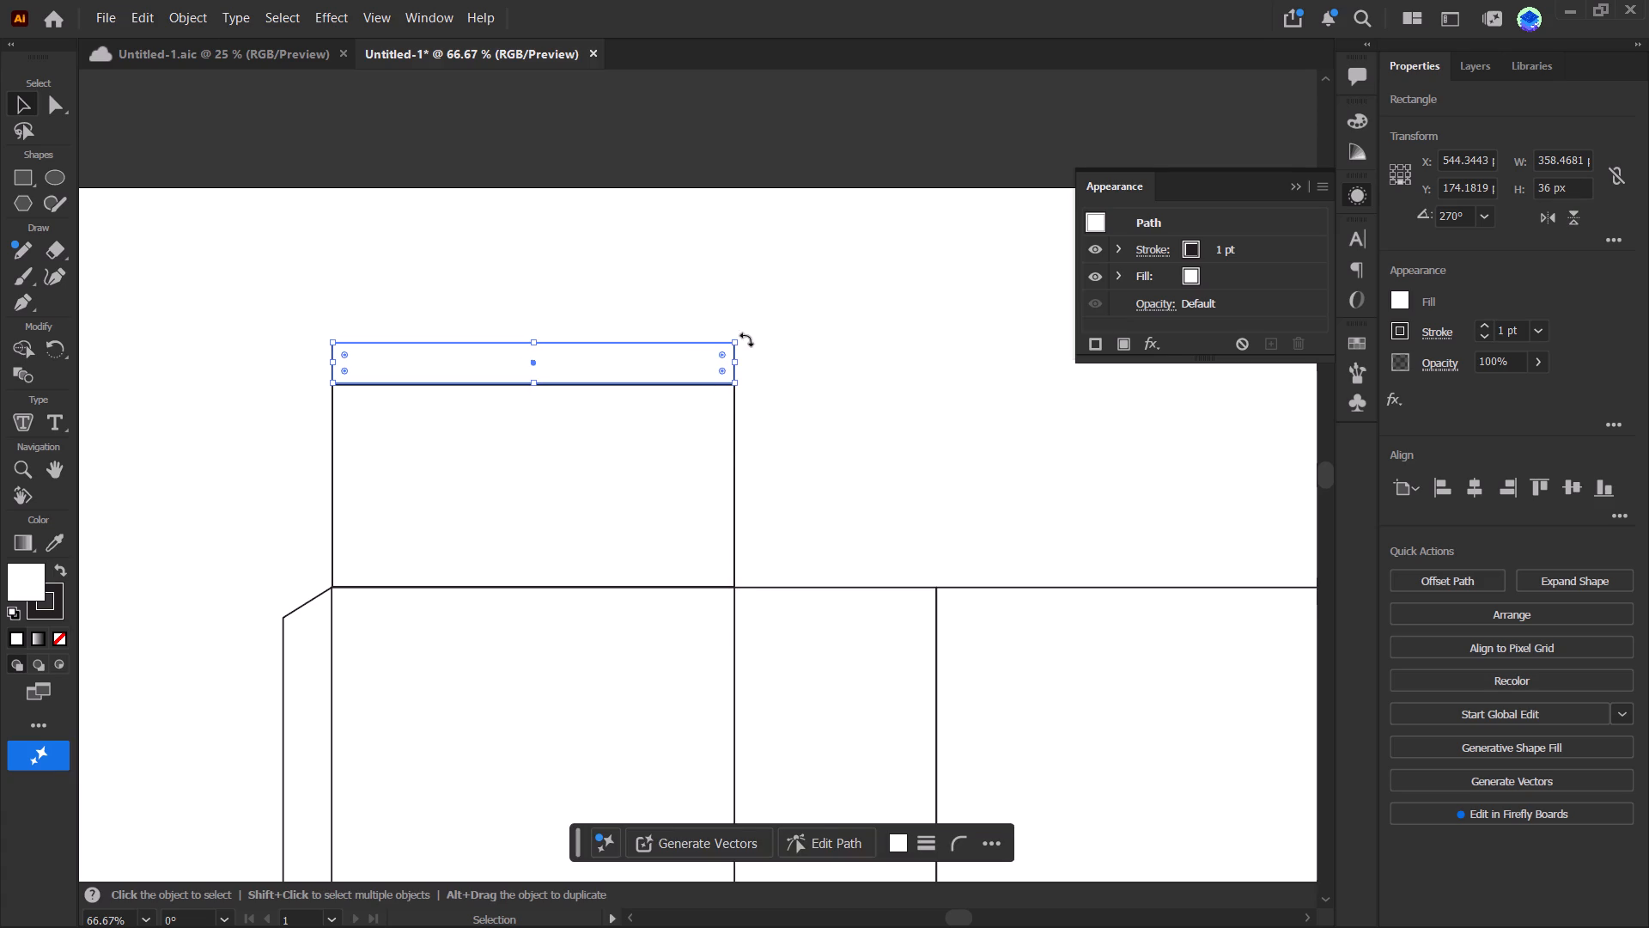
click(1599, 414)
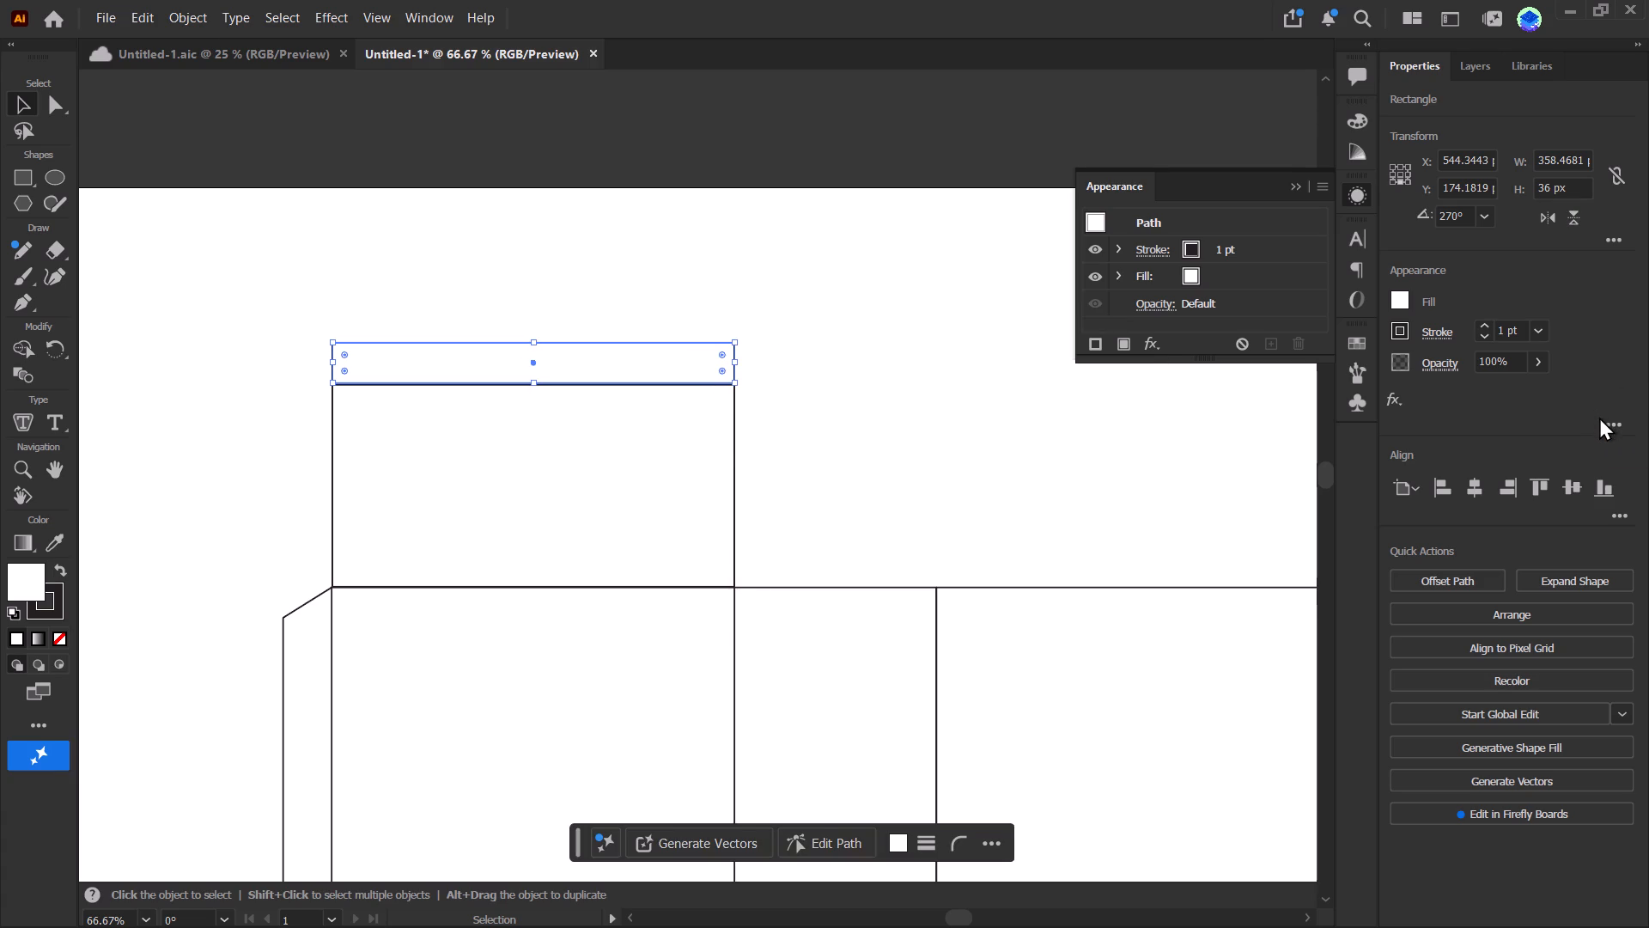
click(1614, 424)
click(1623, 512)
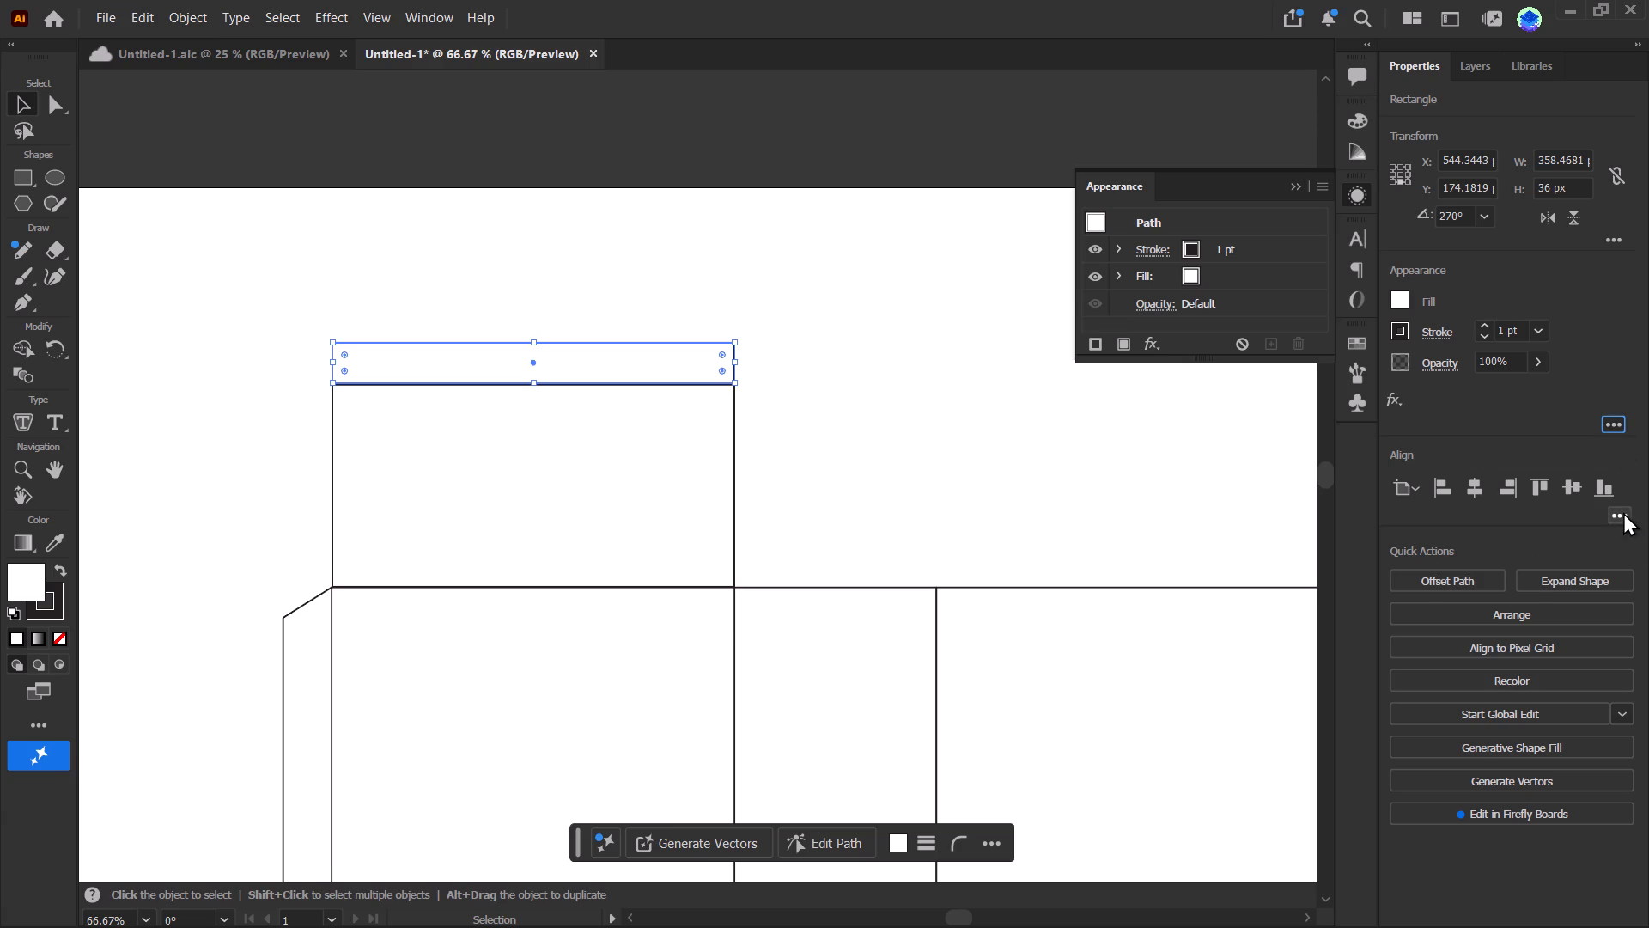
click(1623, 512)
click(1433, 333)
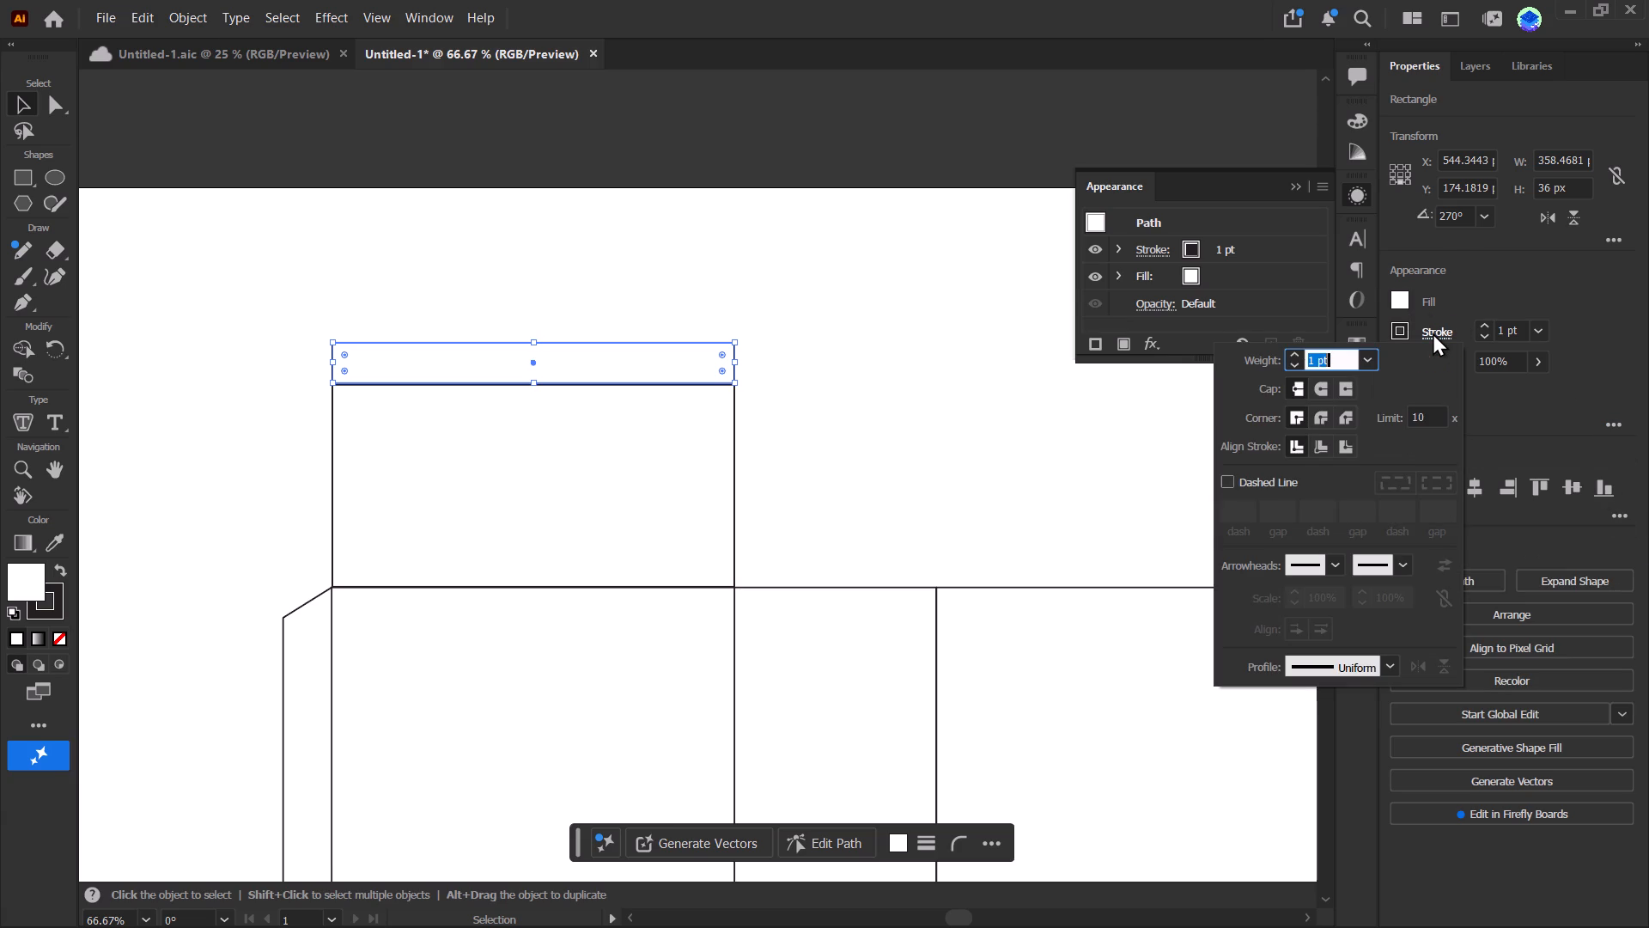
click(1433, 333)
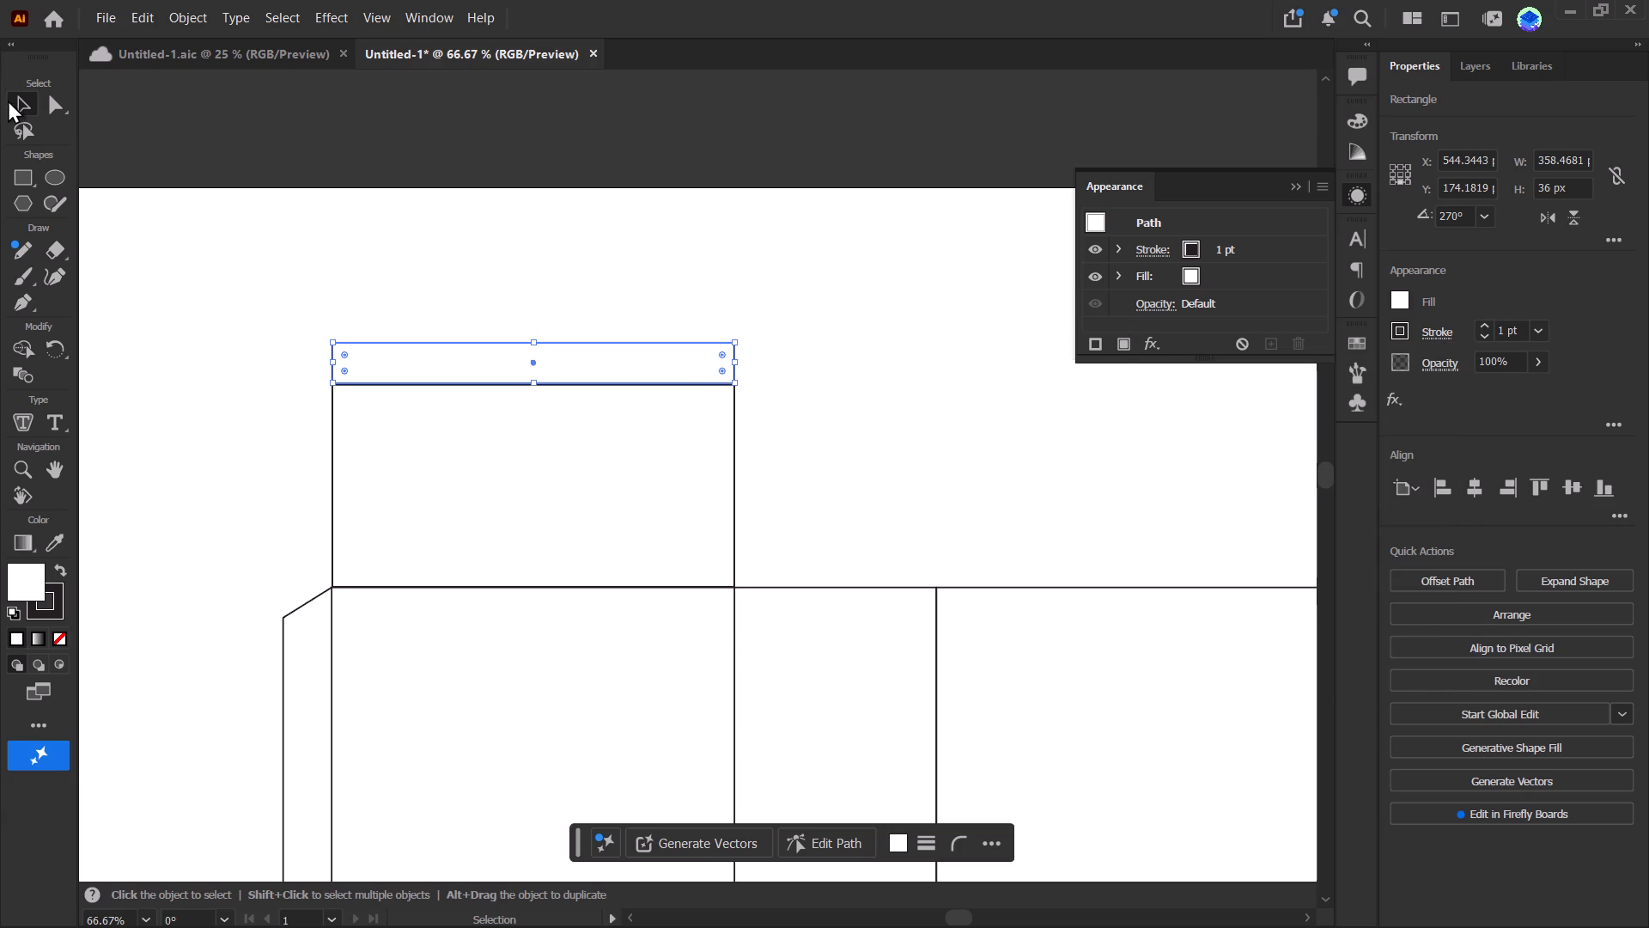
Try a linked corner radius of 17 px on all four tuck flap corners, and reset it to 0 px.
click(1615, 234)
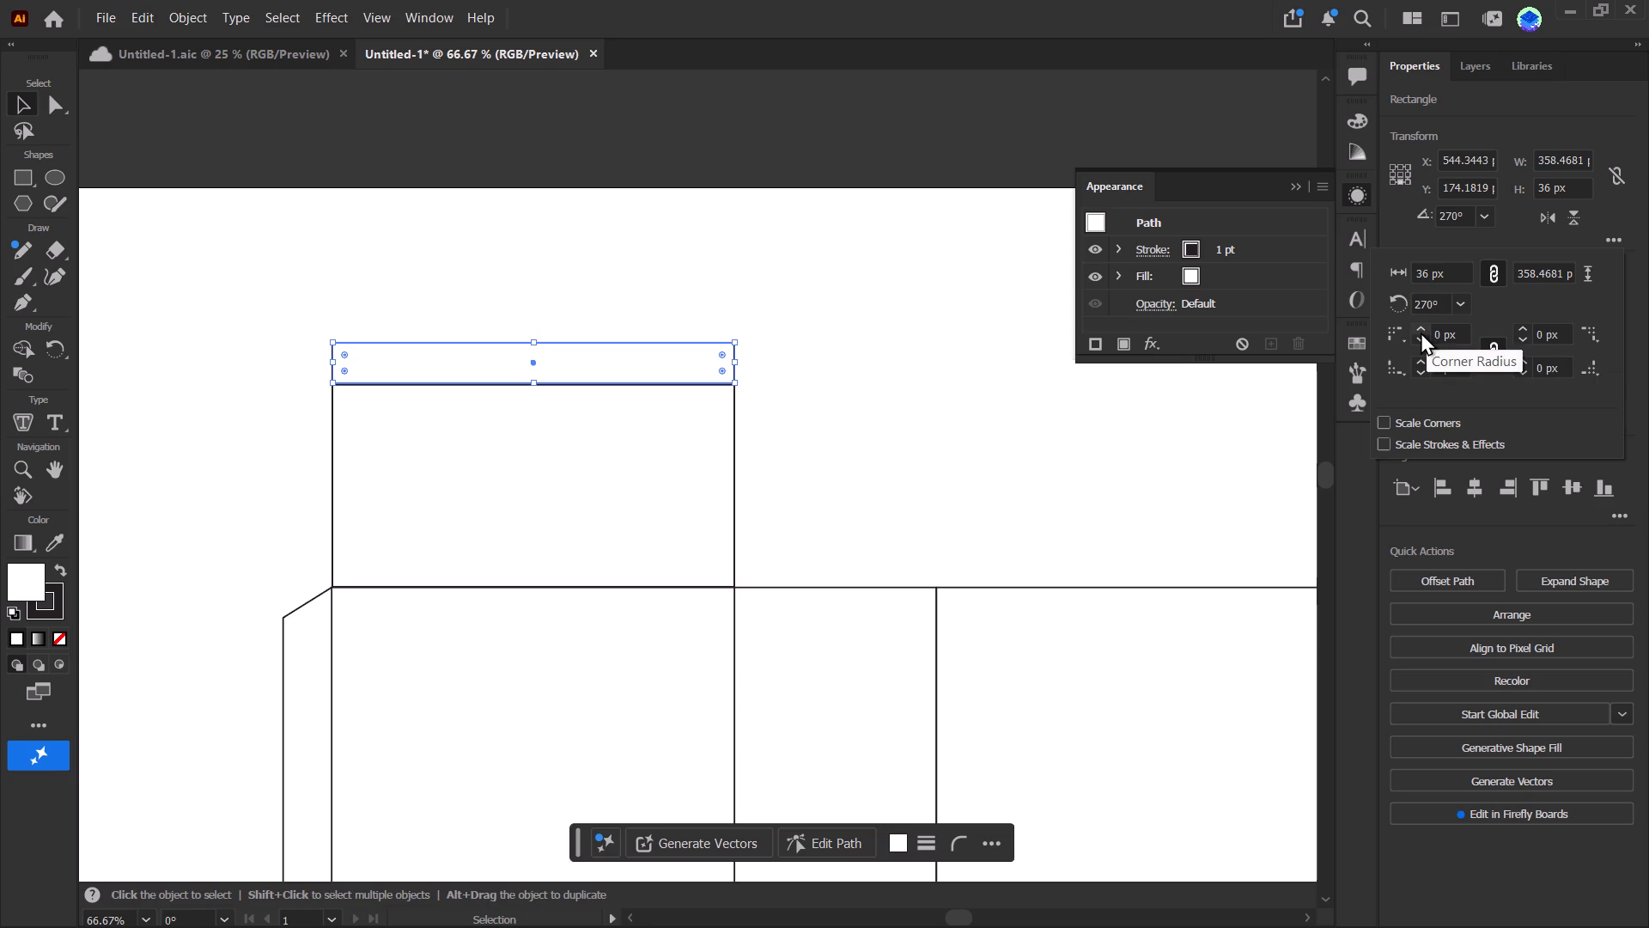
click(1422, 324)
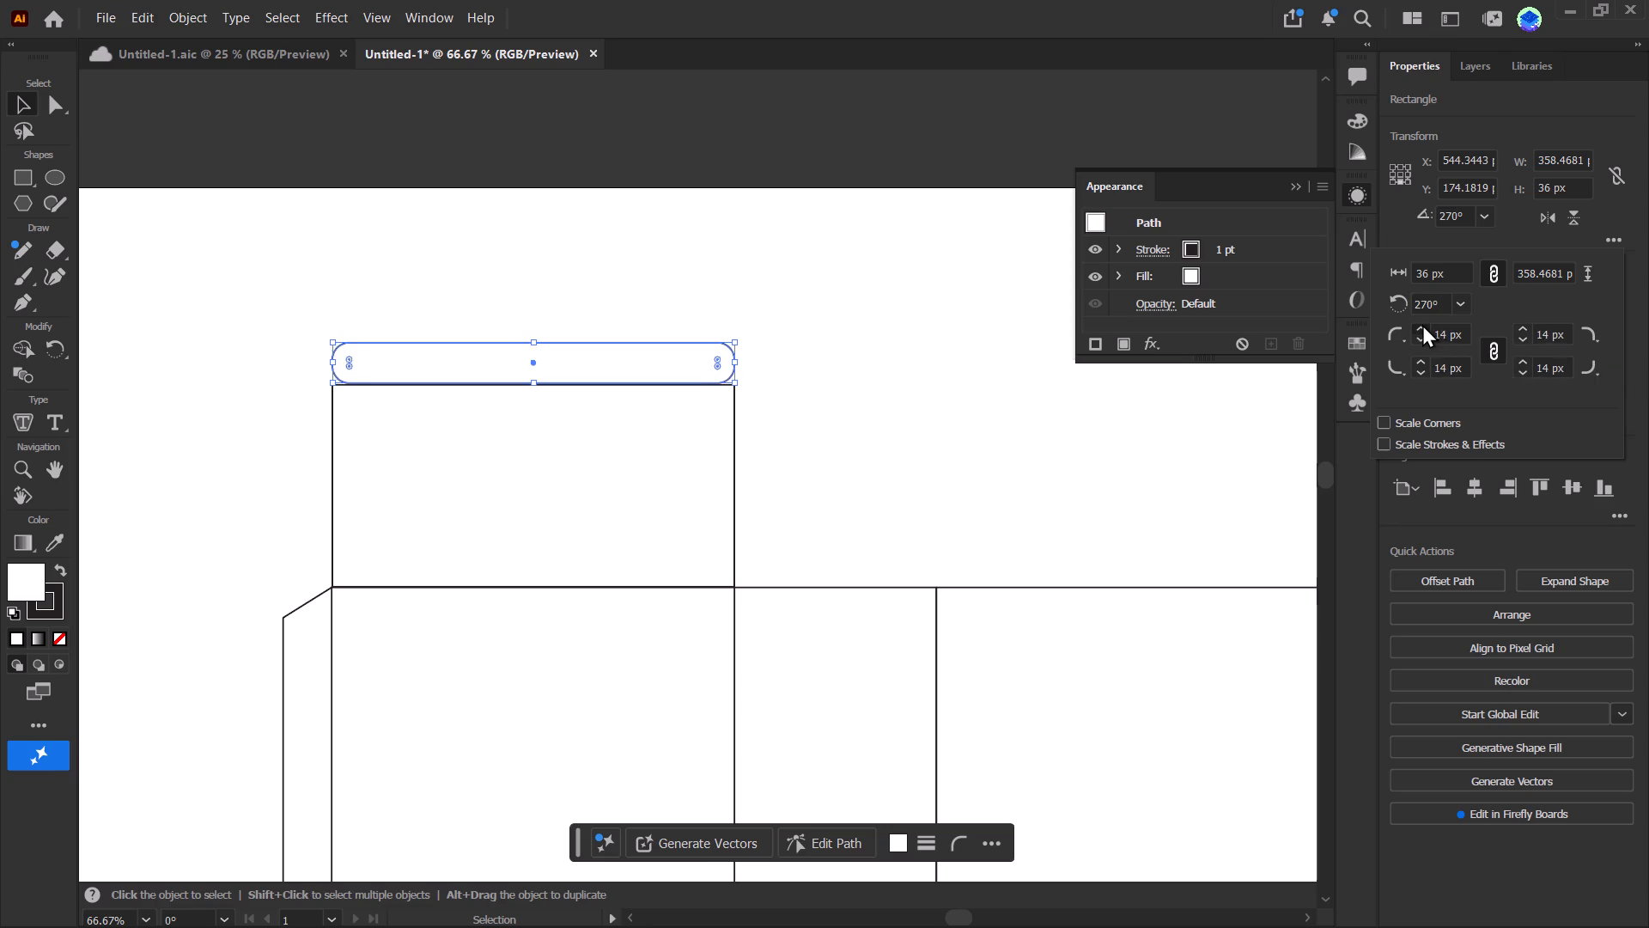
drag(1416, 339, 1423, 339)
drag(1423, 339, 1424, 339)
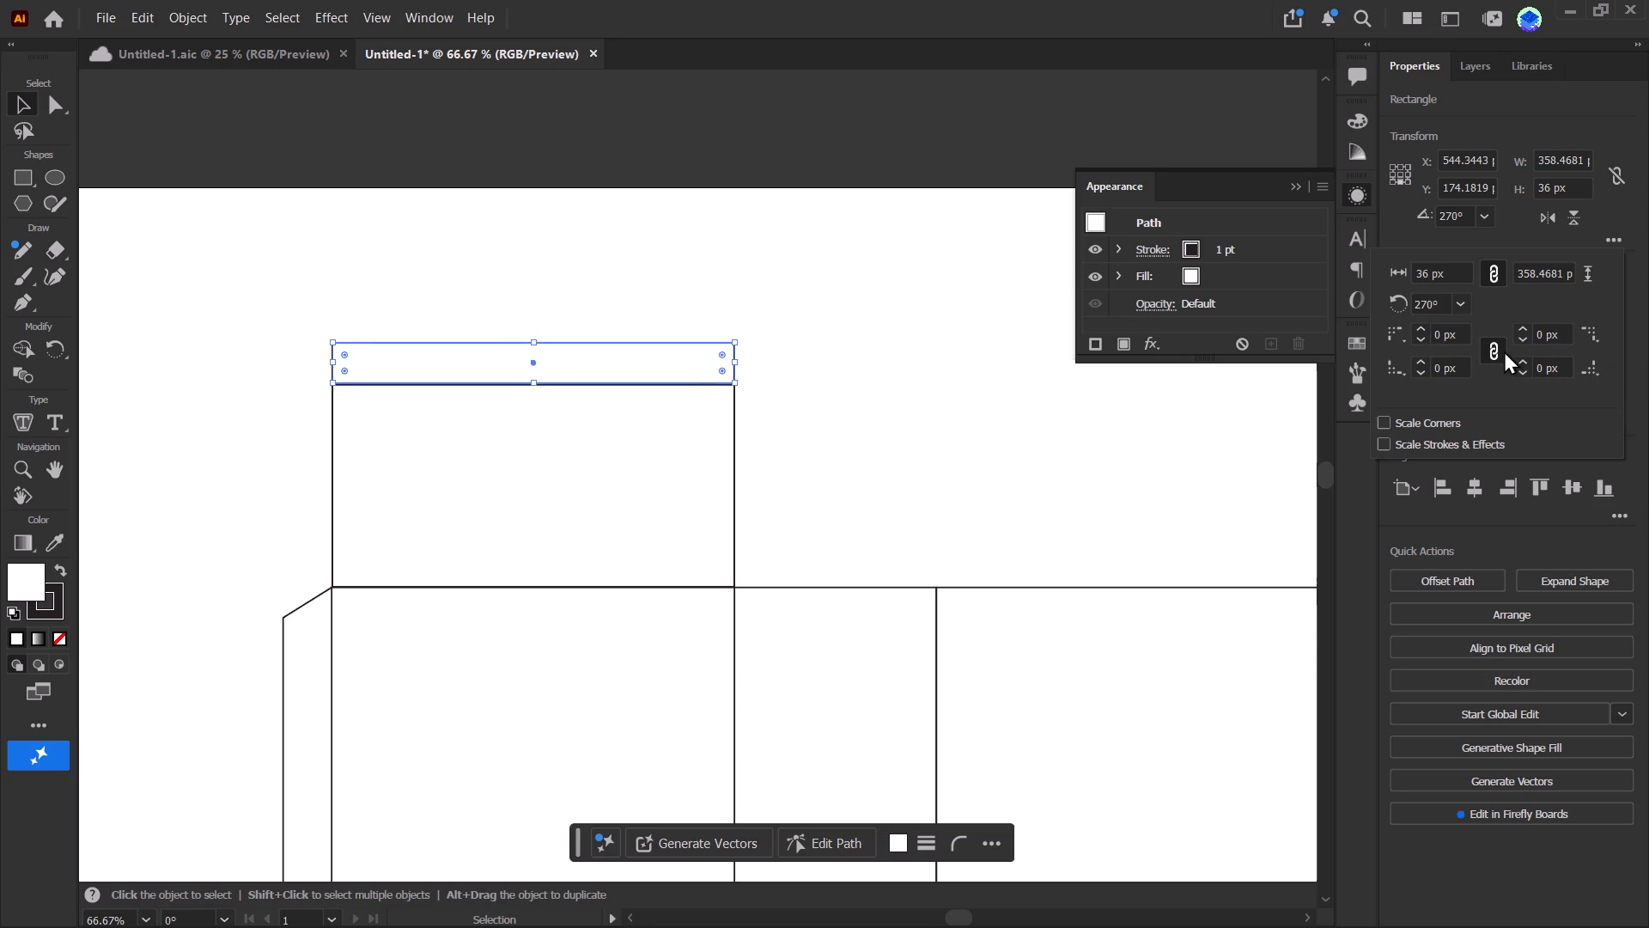
Unlink the corner radii and round only the tuck flap's upper-right corner to 20 px.
click(1494, 351)
click(1421, 327)
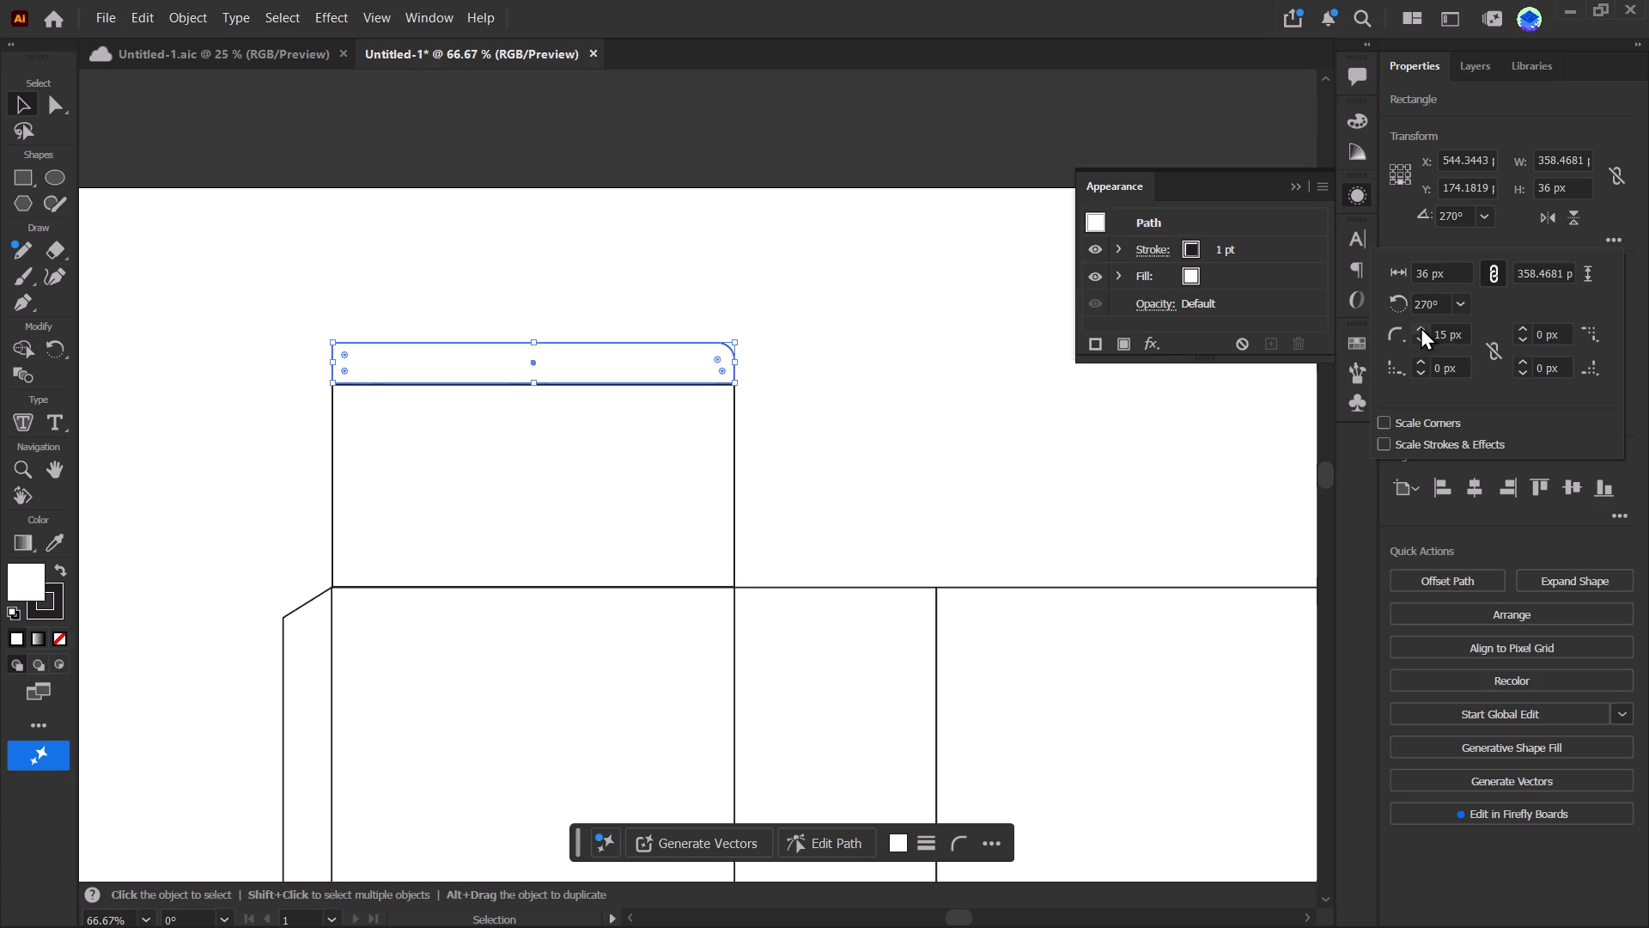
double_click(1421, 327)
click(1421, 327)
click(1421, 327)
click(1413, 324)
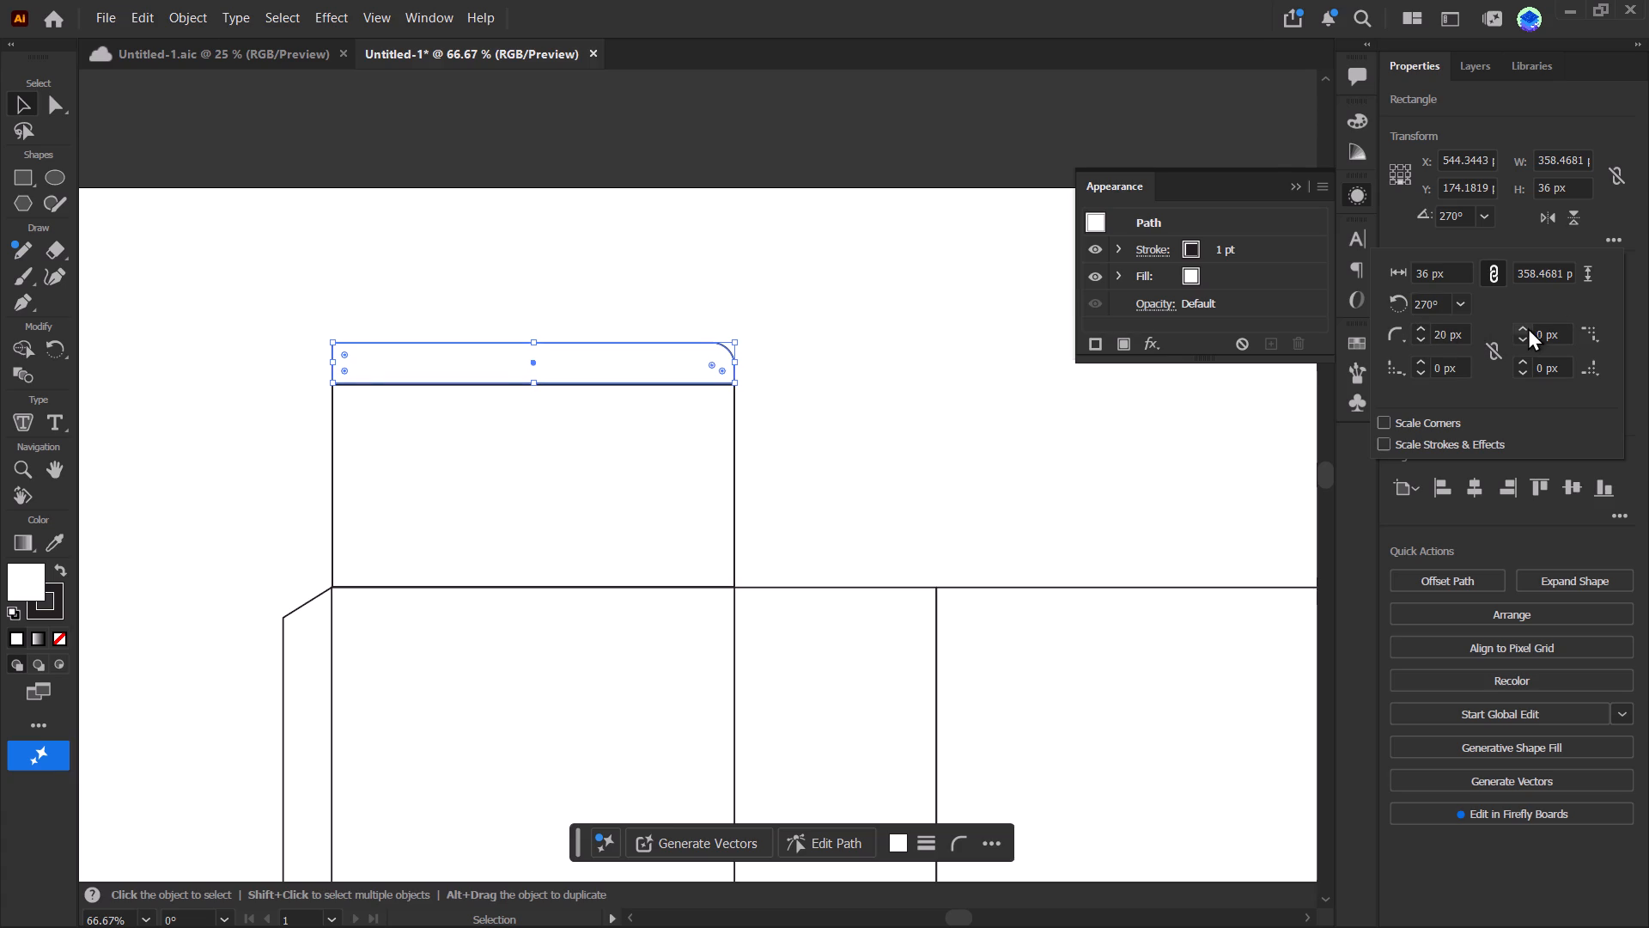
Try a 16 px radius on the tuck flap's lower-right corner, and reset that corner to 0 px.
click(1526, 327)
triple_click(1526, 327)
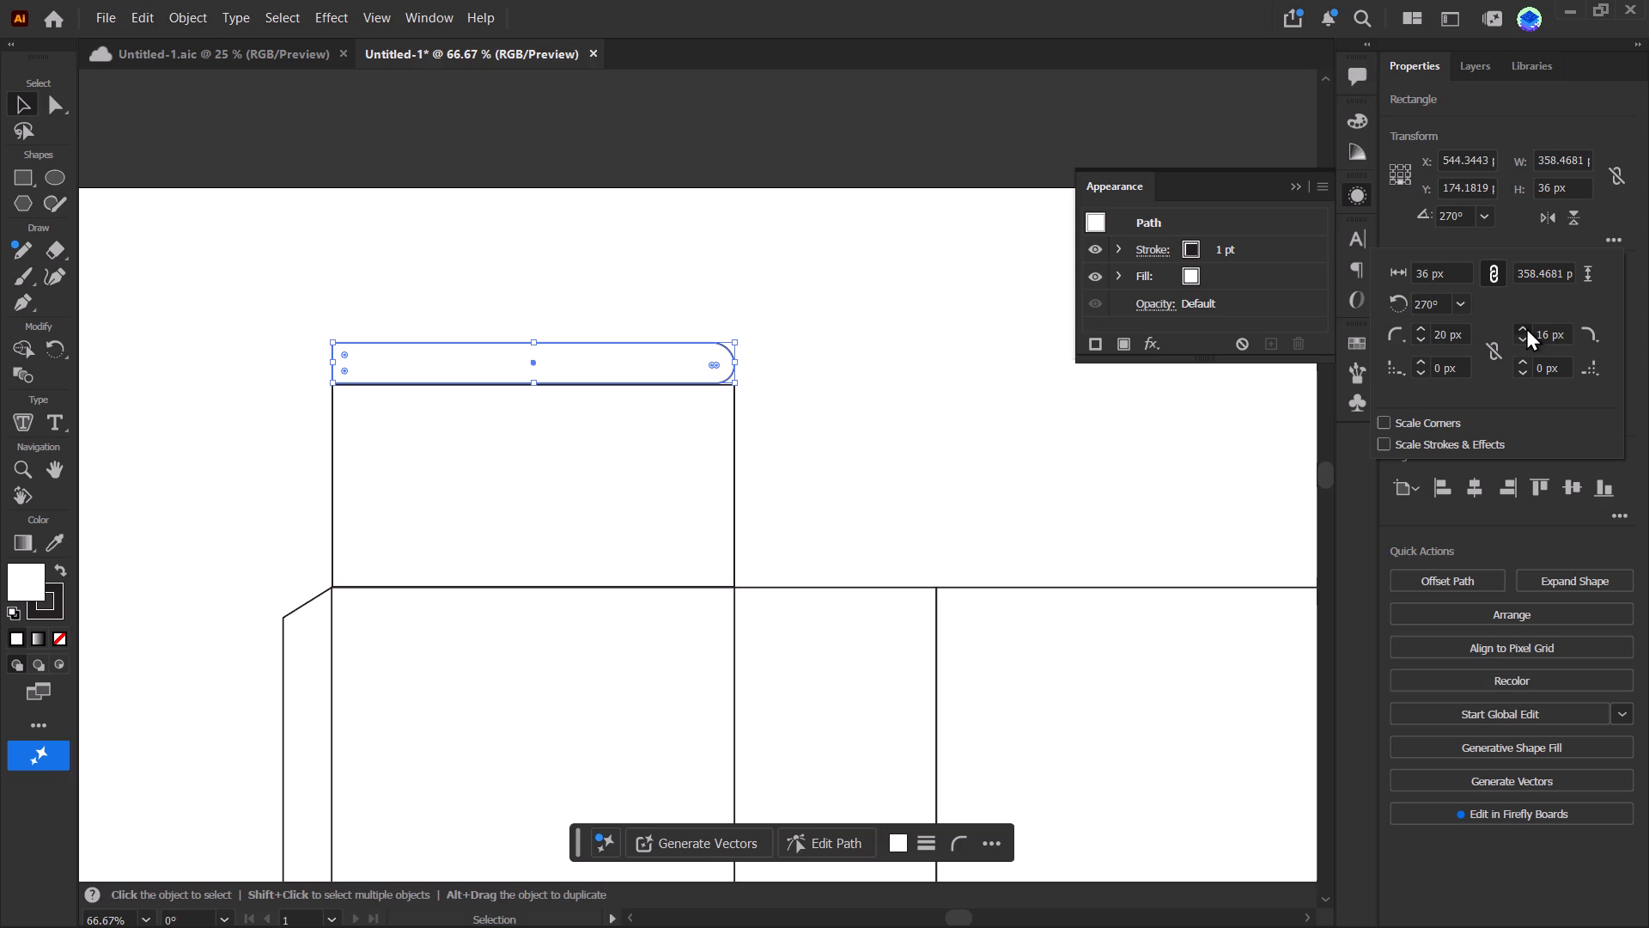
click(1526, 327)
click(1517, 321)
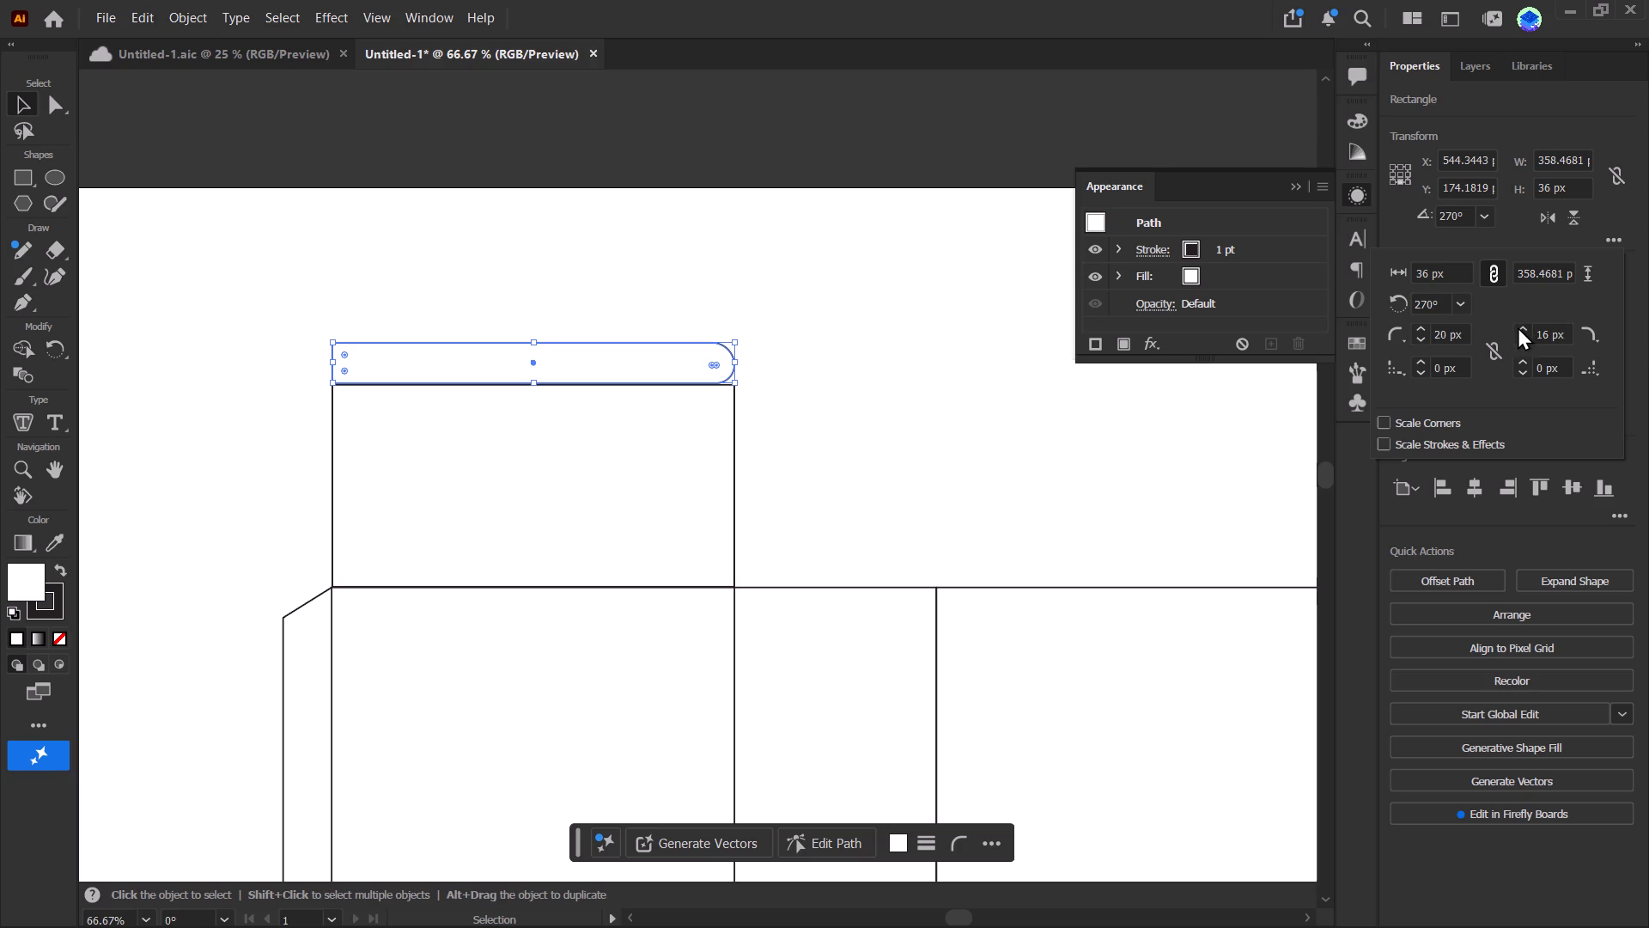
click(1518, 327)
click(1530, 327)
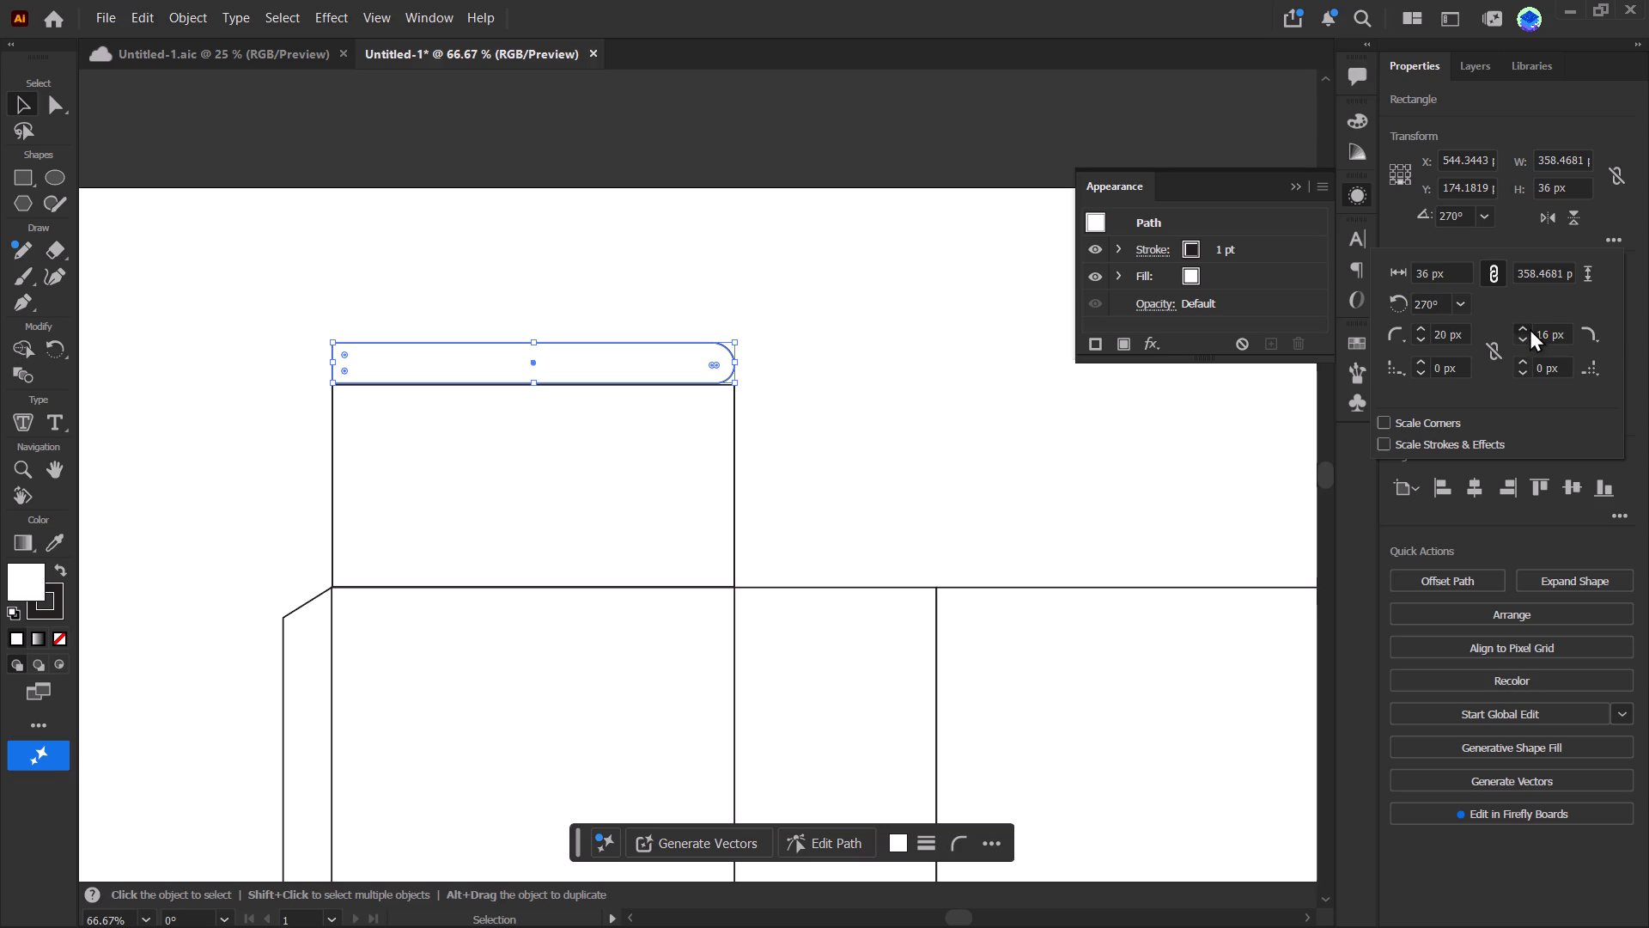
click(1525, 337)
Round the tuck flap's upper-left corner to 20 px and deselect the flap.
click(1425, 360)
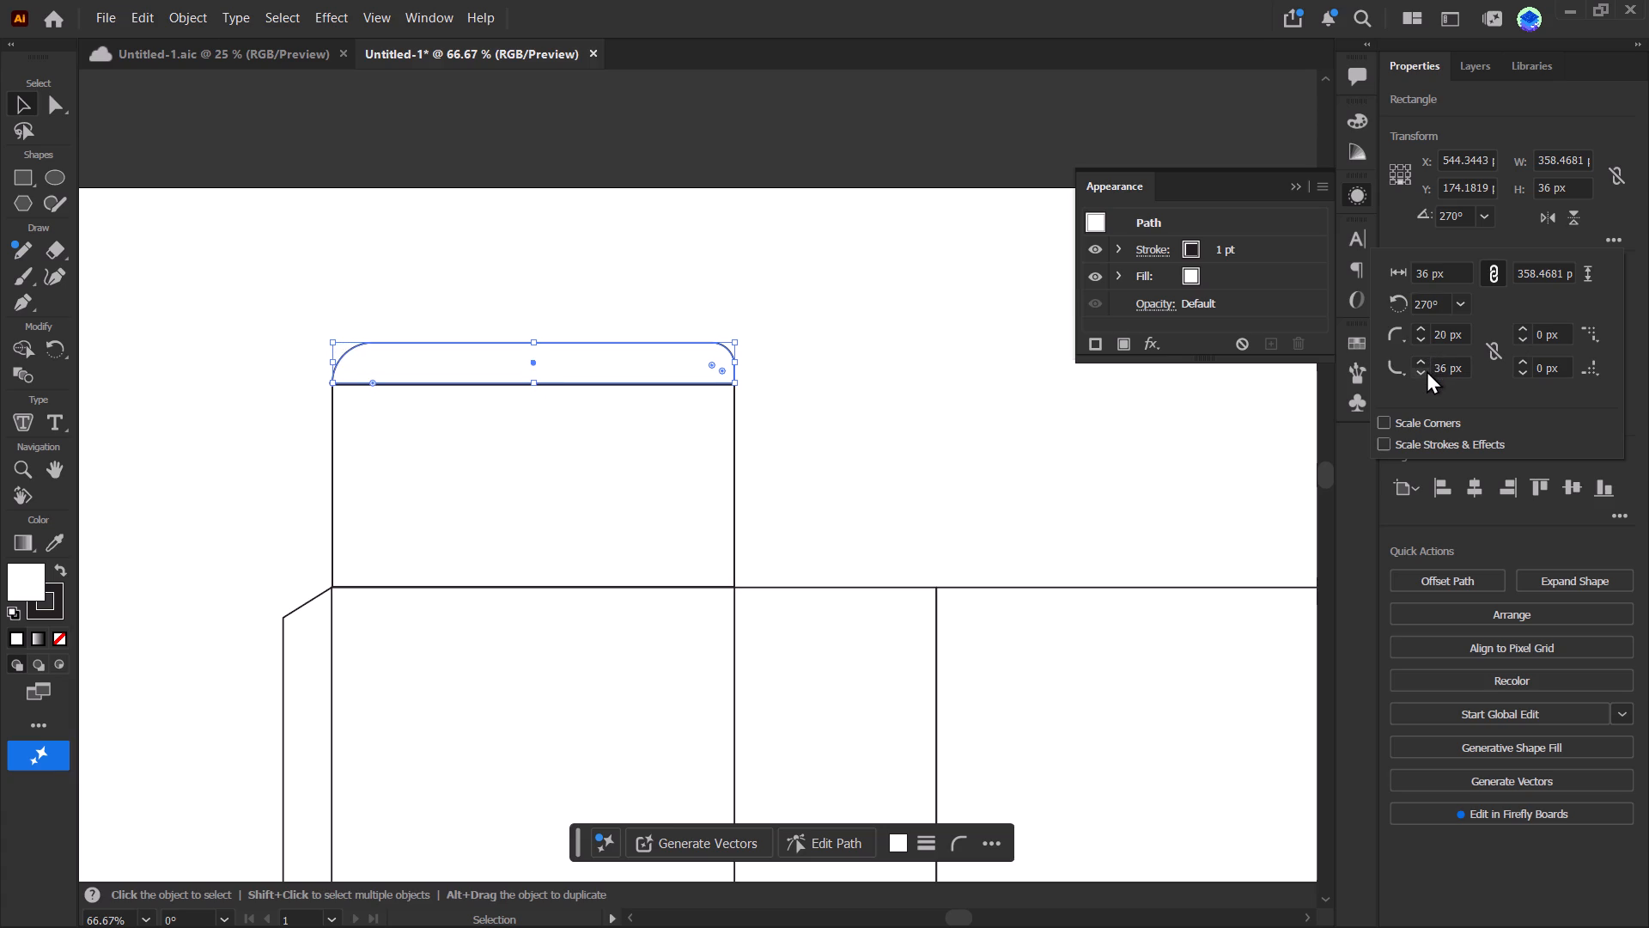
click(1424, 369)
triple_click(1424, 369)
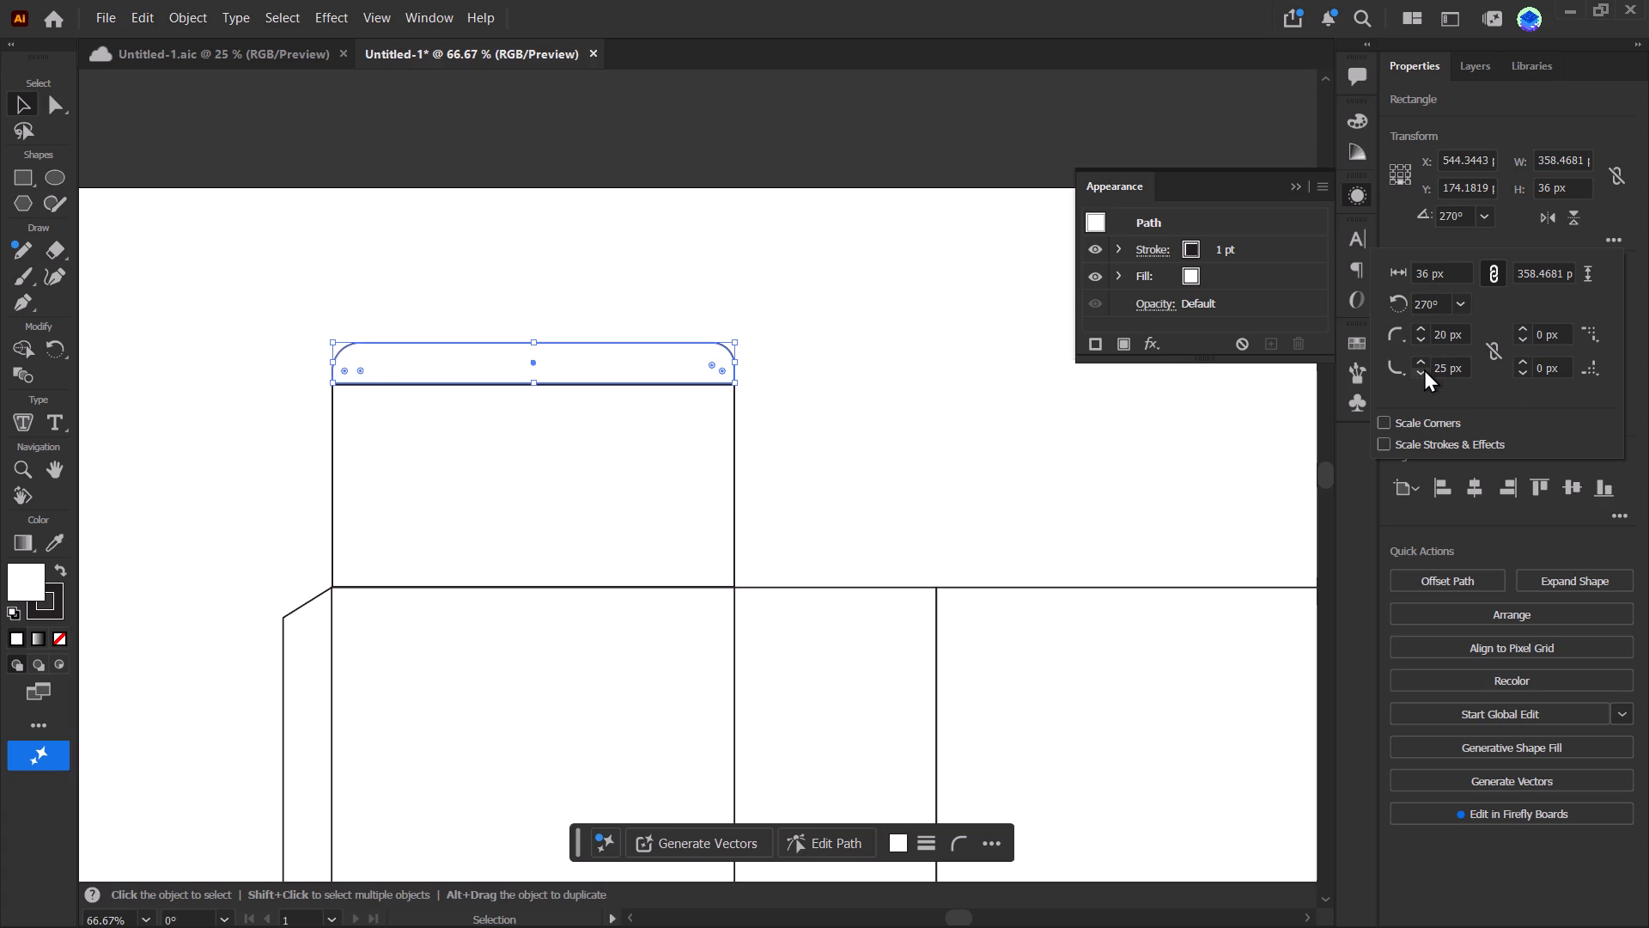
triple_click(1424, 369)
click(1424, 369)
click(1424, 360)
click(21, 102)
click(307, 230)
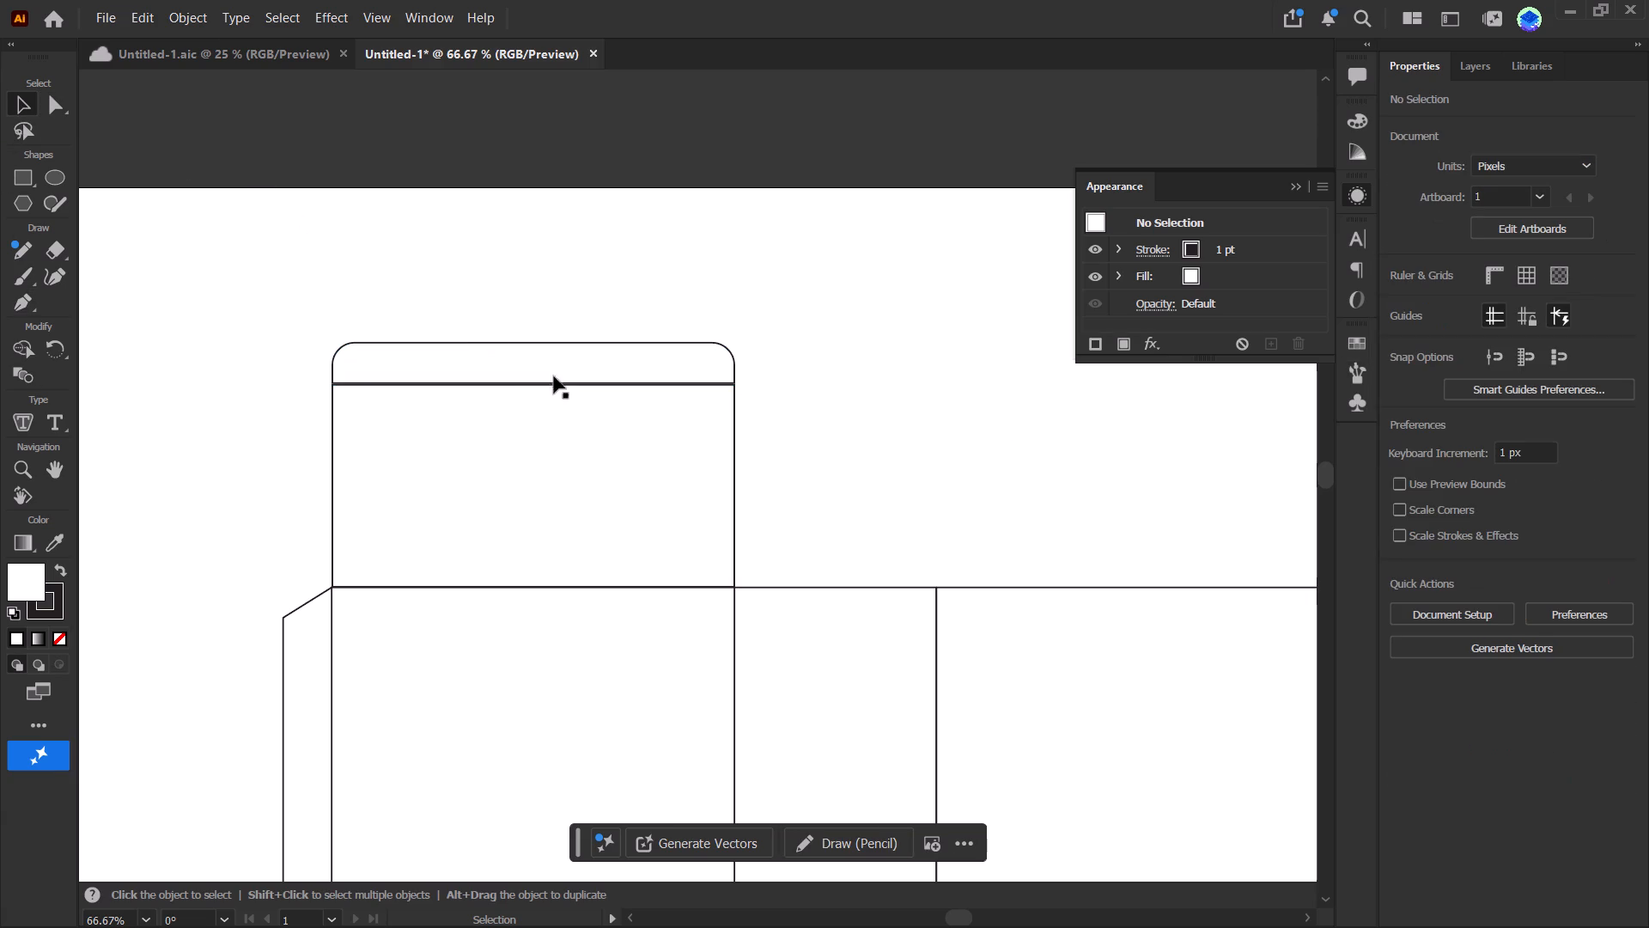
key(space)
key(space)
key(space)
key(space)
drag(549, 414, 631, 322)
Switch to the perfume packaging box dieline tutorial in Brave and resume playback.
key(alt+Tab)
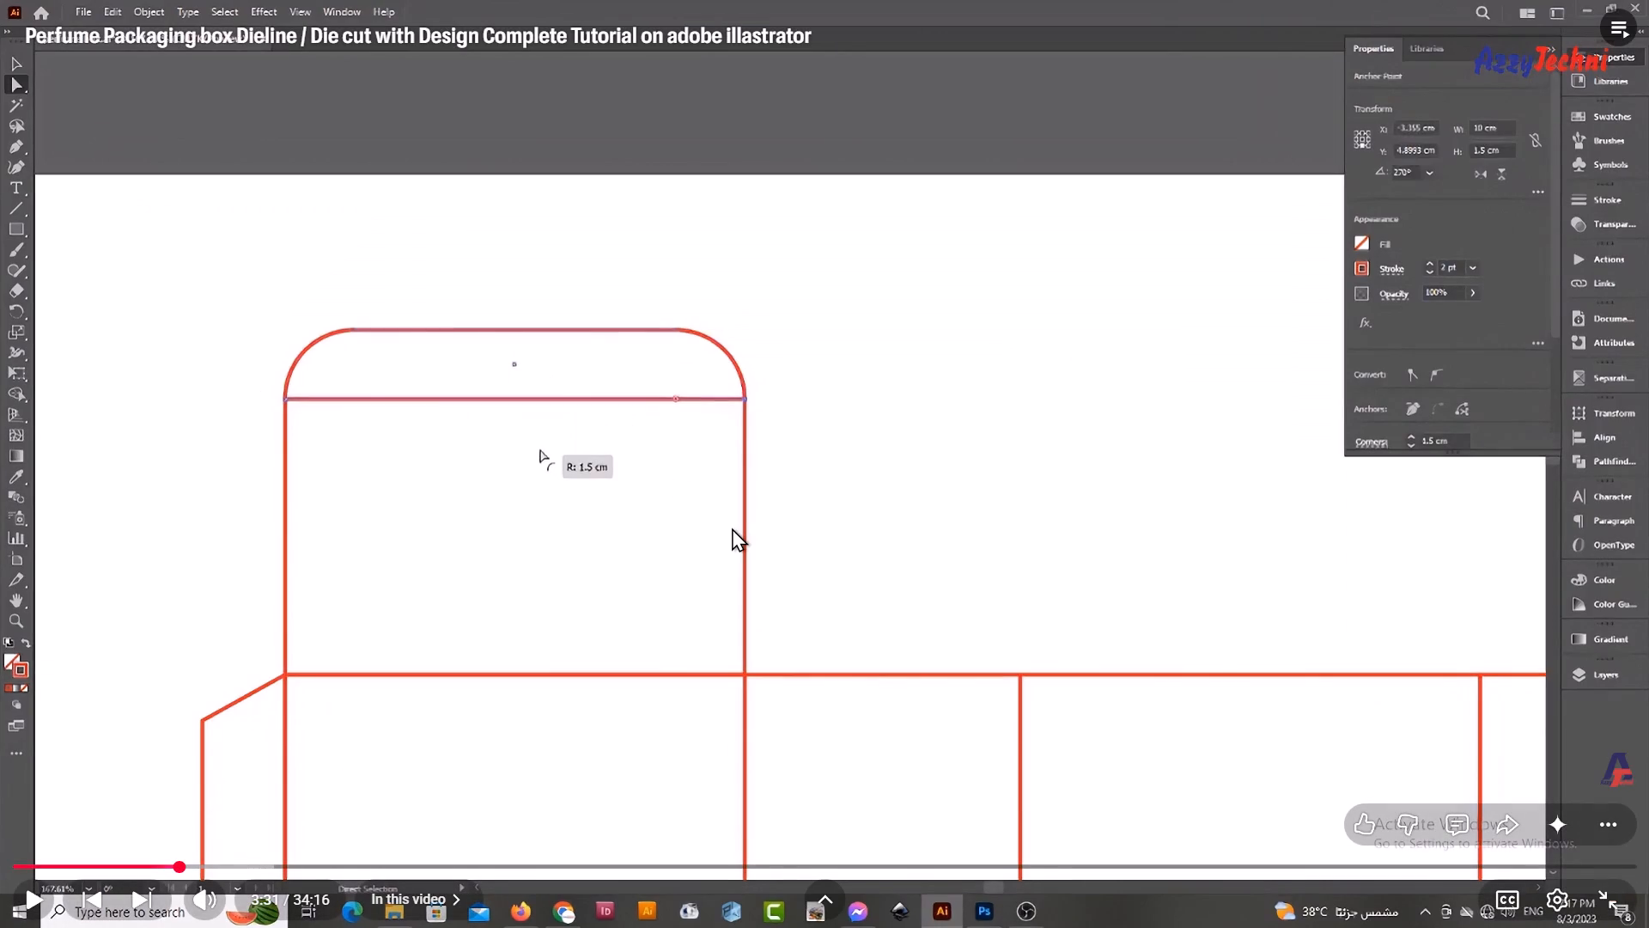
click(732, 528)
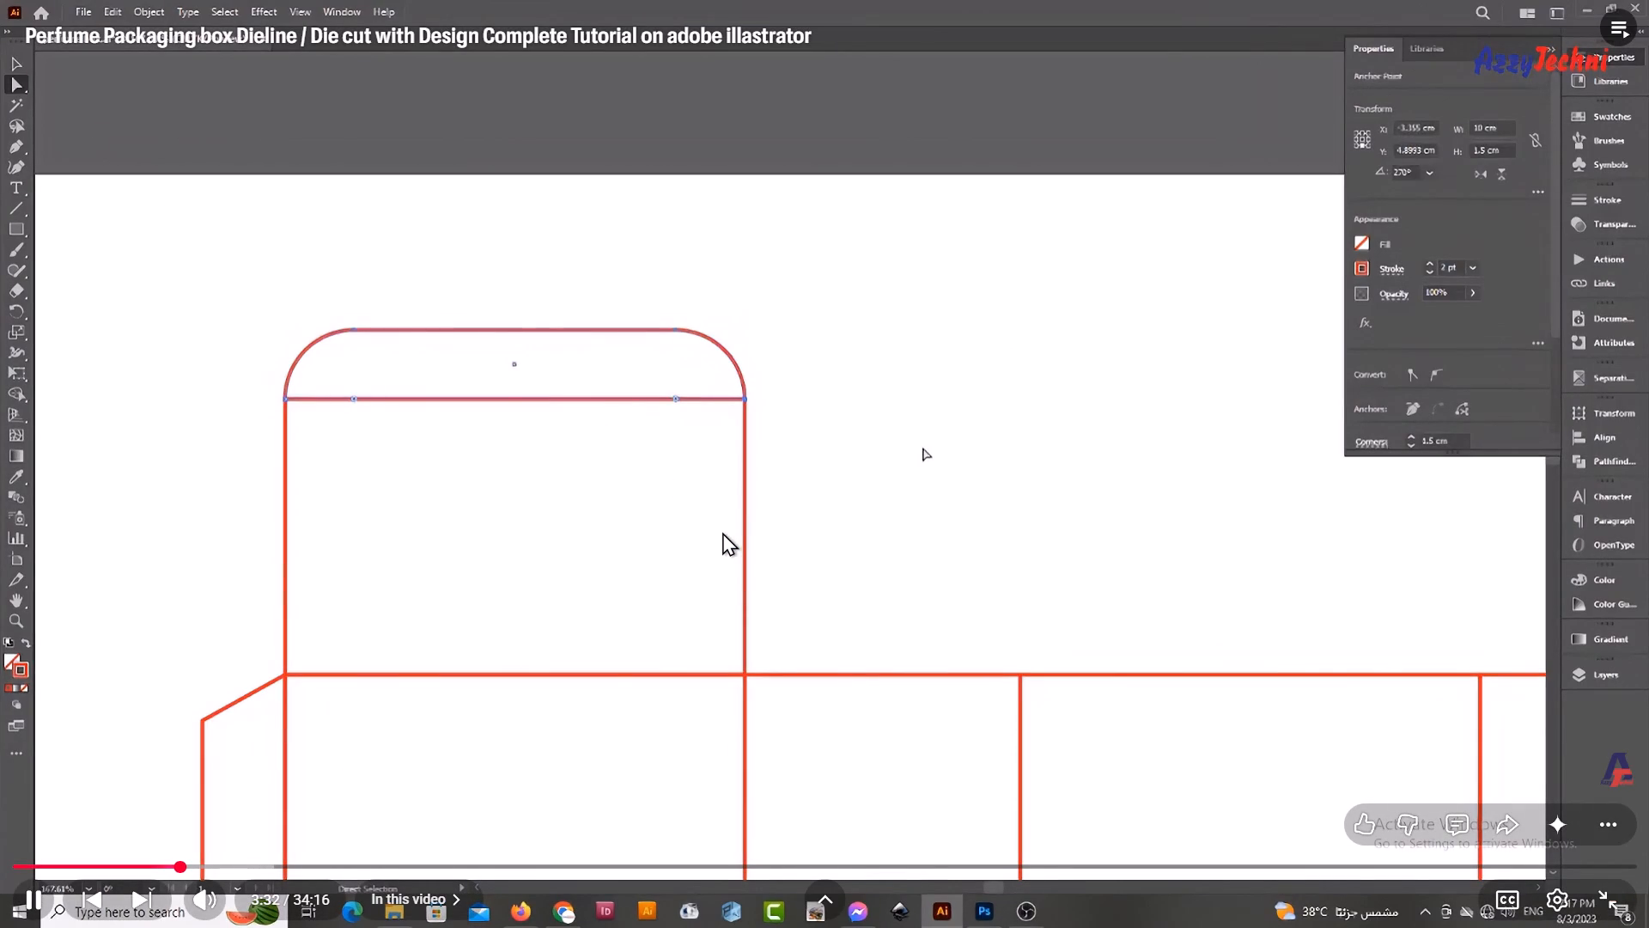